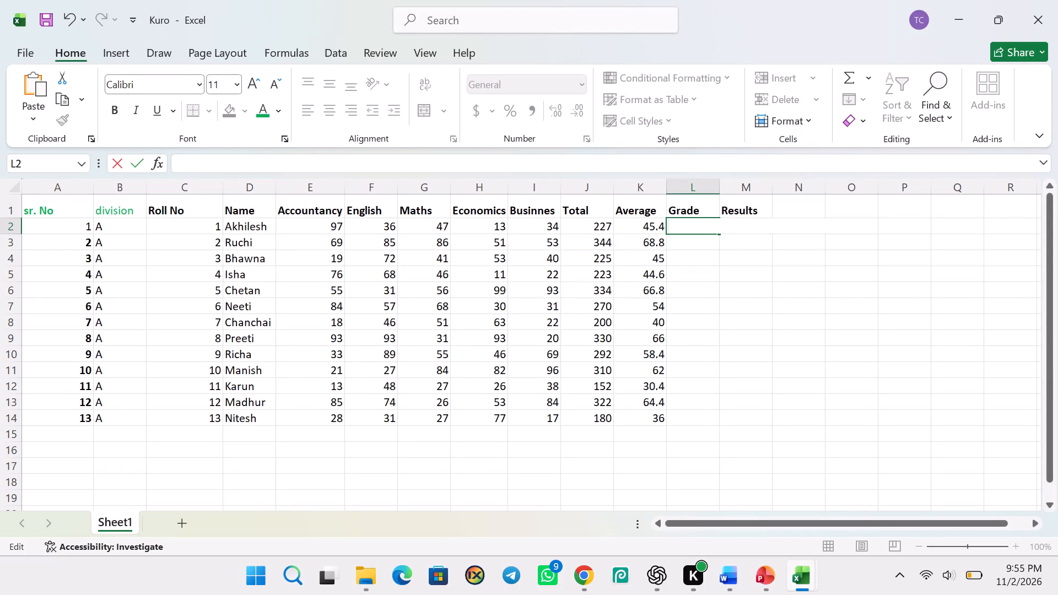
Start an IF formula in cell L2, the first student's cell in the Grade column.
{"action": "key", "text": "equal"}
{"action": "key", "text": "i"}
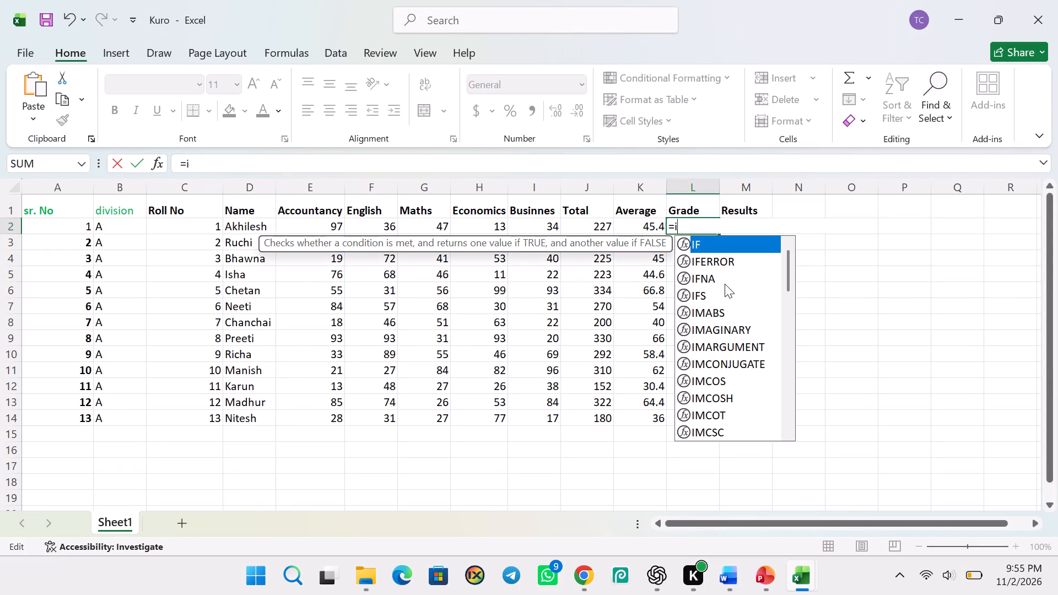
{"action": "left_click", "coordinate": [722, 244]}
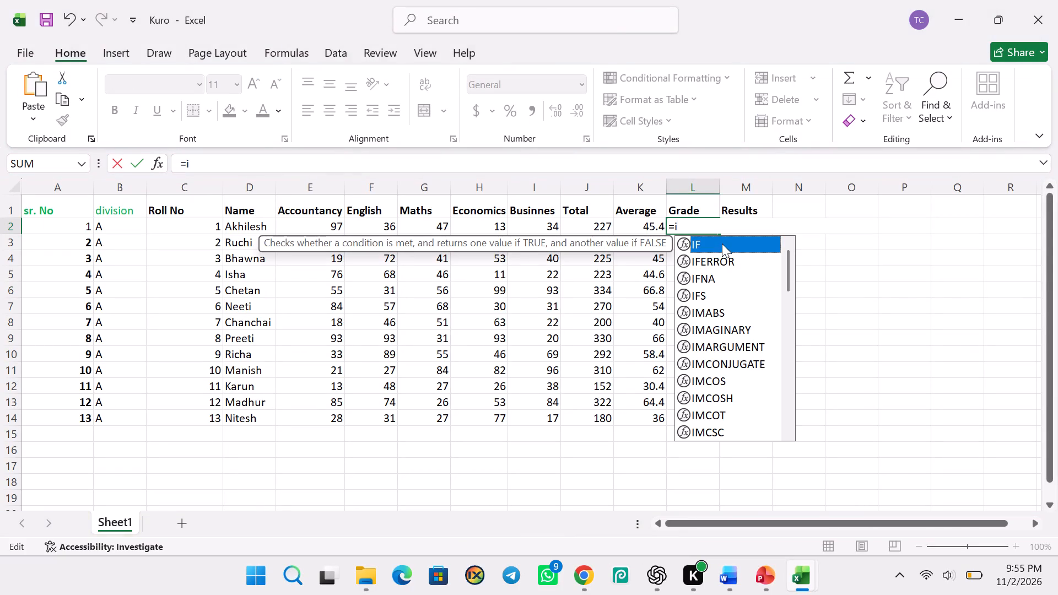
{"action": "left_click", "coordinate": [719, 248]}
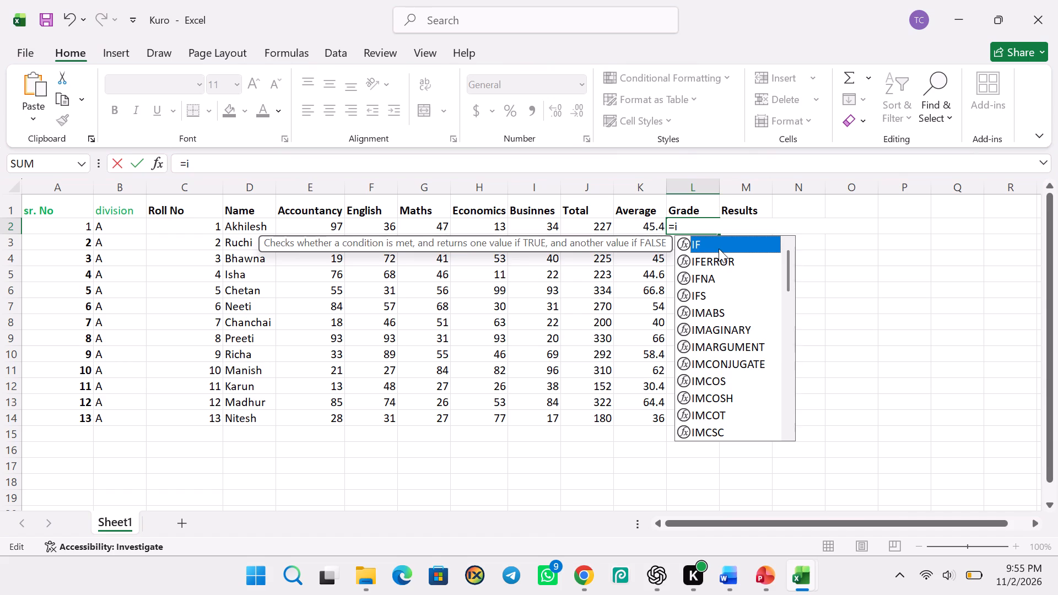
{"action": "left_click", "coordinate": [217, 172]}
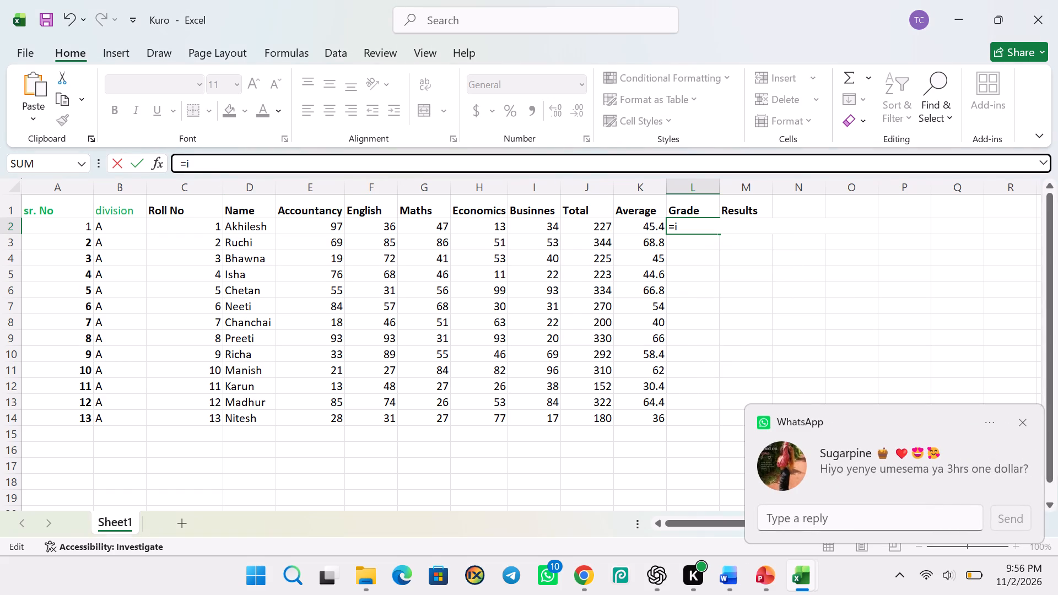
{"action": "left_click", "coordinate": [677, 224]}
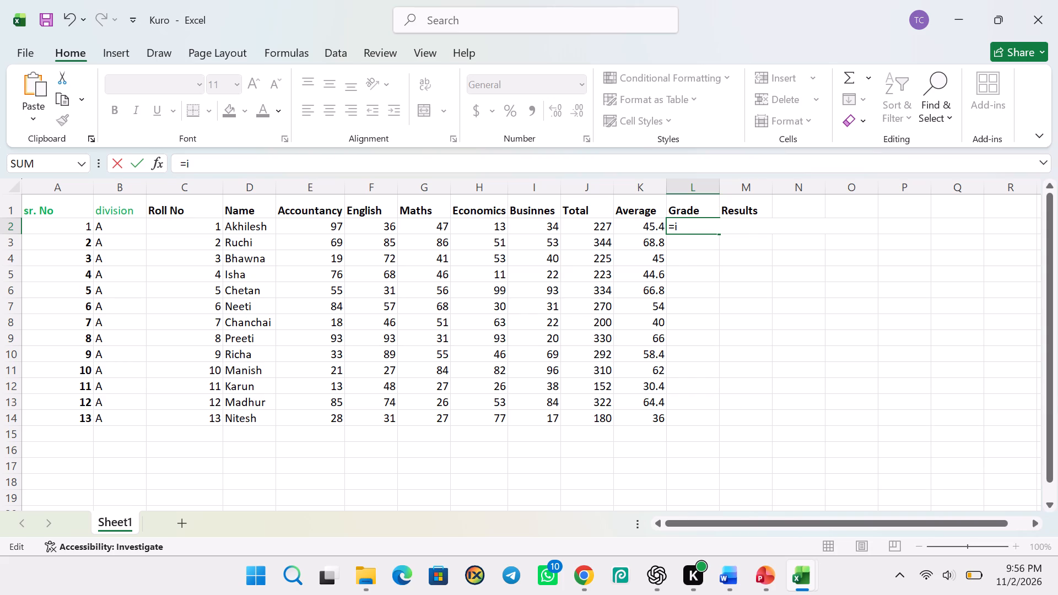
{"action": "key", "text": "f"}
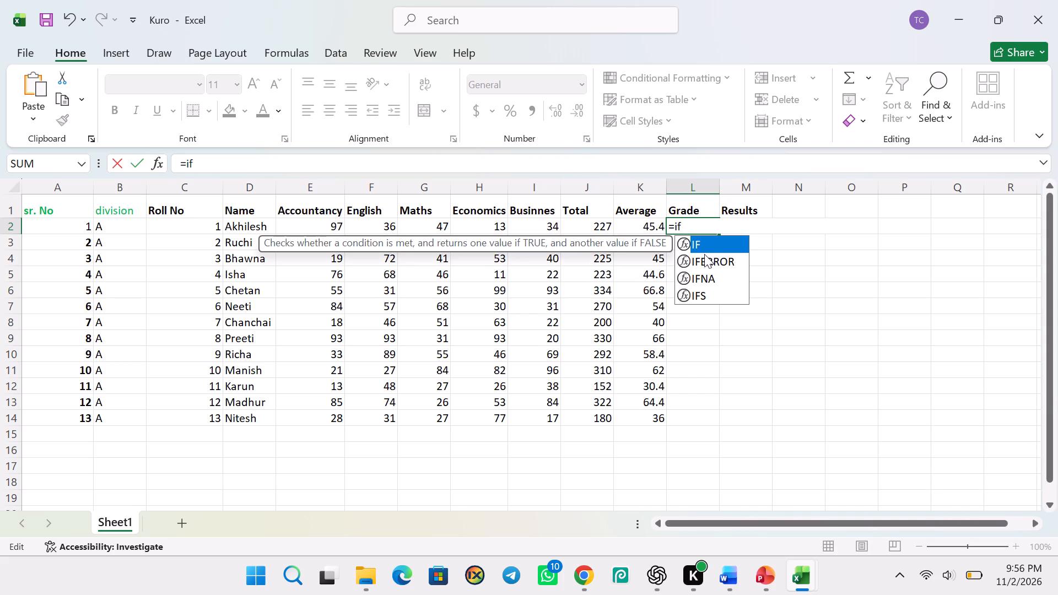
{"action": "double_click", "coordinate": [708, 242]}
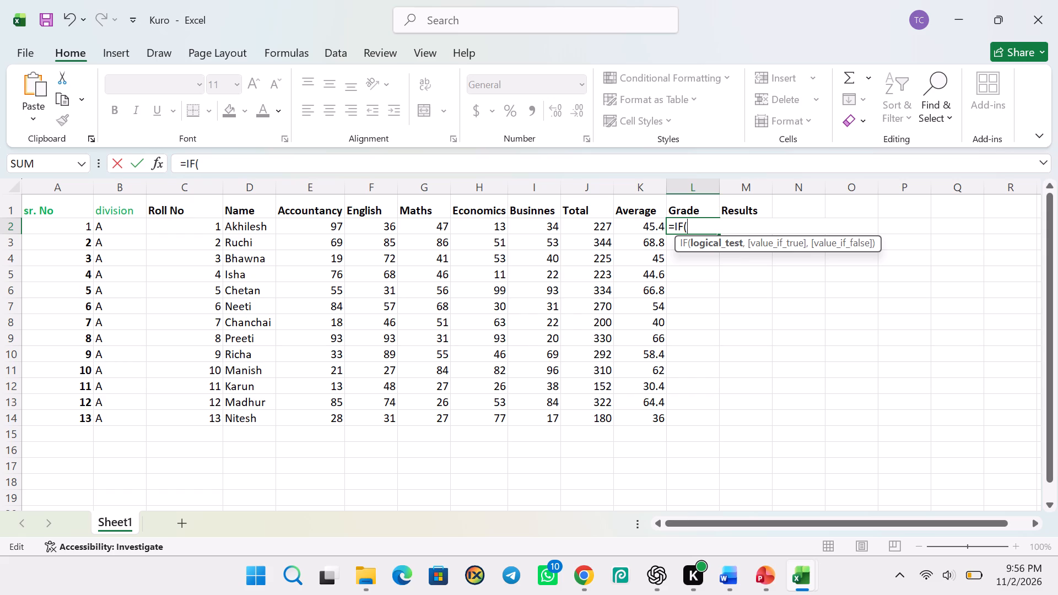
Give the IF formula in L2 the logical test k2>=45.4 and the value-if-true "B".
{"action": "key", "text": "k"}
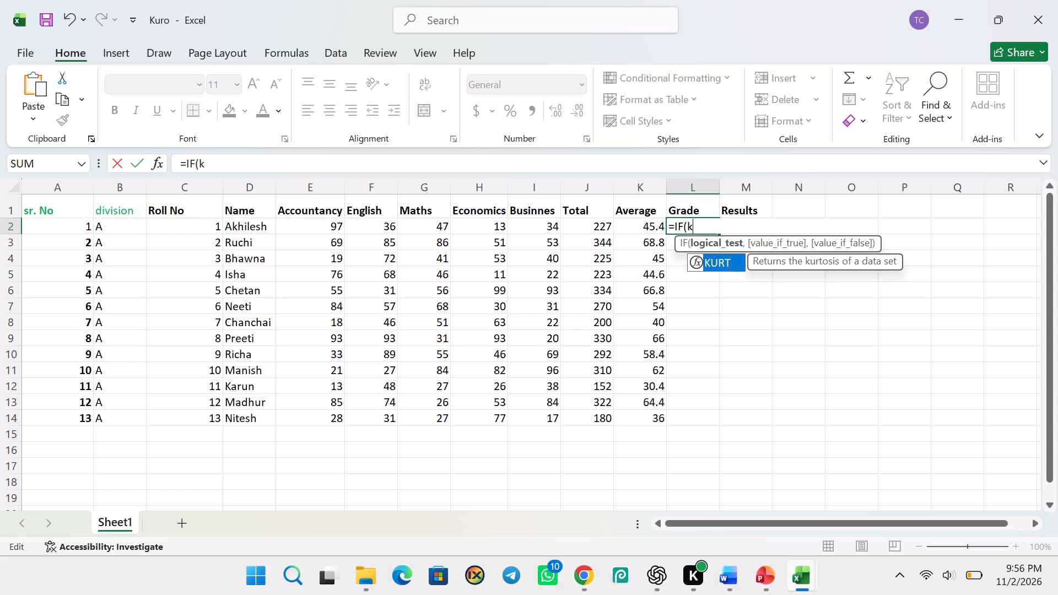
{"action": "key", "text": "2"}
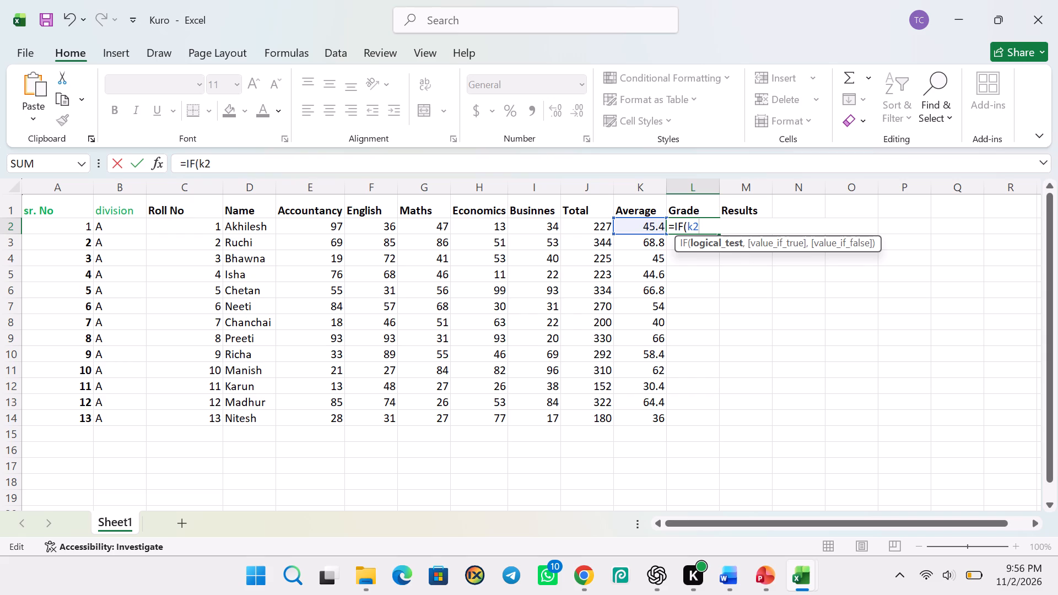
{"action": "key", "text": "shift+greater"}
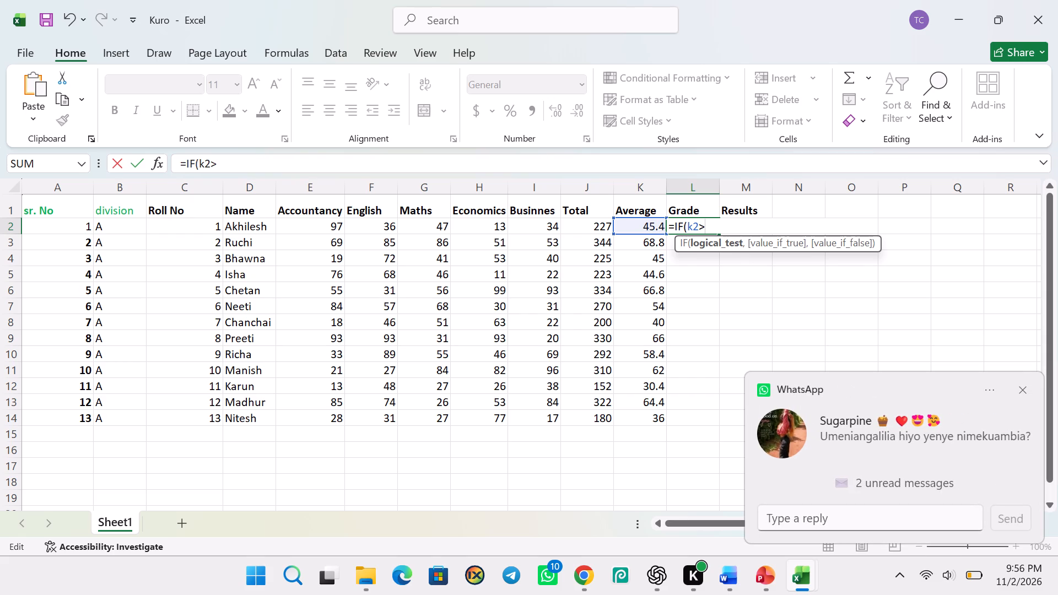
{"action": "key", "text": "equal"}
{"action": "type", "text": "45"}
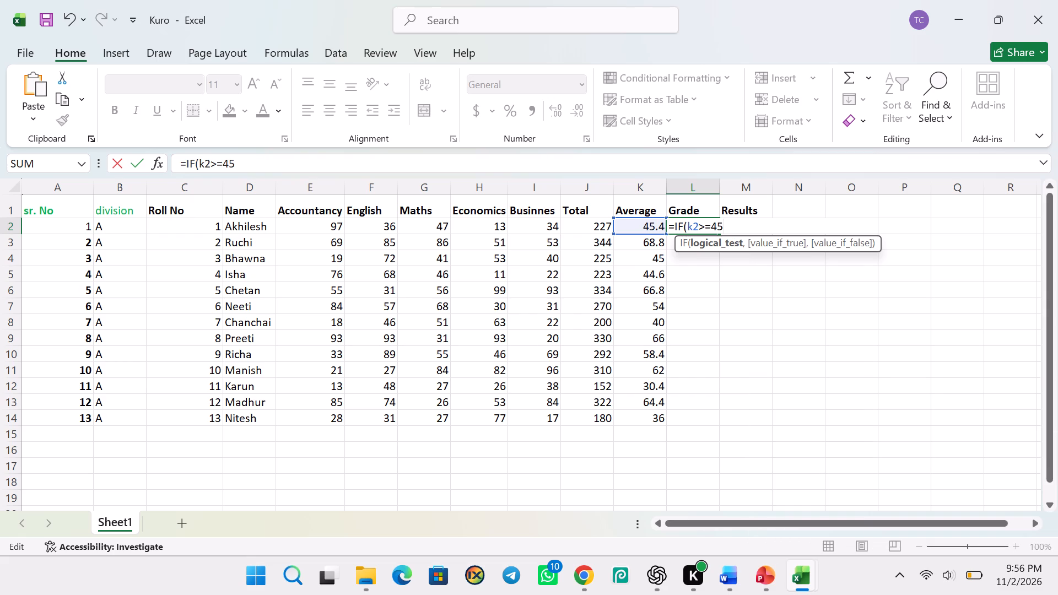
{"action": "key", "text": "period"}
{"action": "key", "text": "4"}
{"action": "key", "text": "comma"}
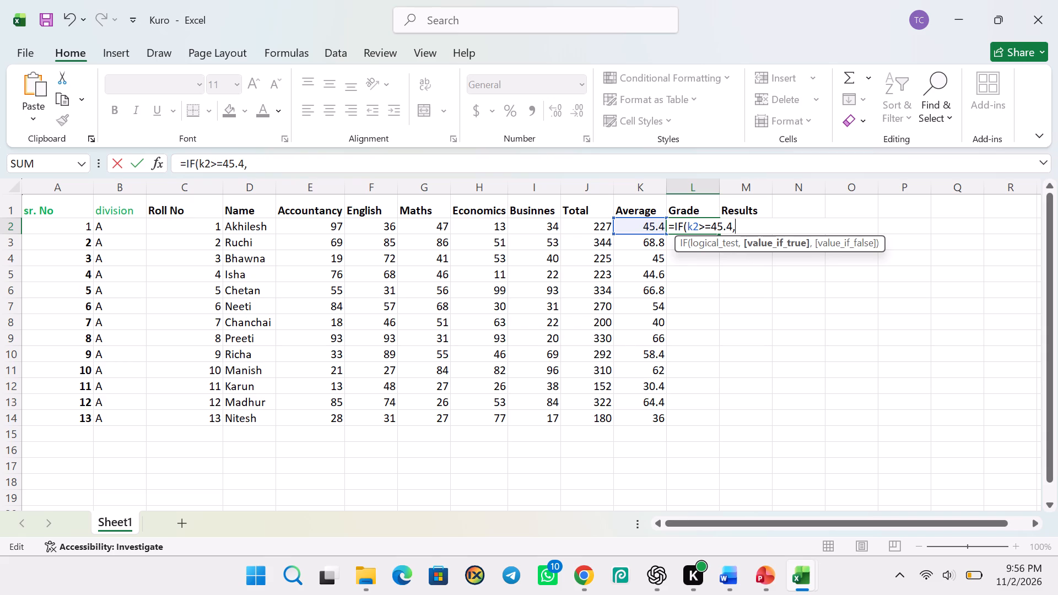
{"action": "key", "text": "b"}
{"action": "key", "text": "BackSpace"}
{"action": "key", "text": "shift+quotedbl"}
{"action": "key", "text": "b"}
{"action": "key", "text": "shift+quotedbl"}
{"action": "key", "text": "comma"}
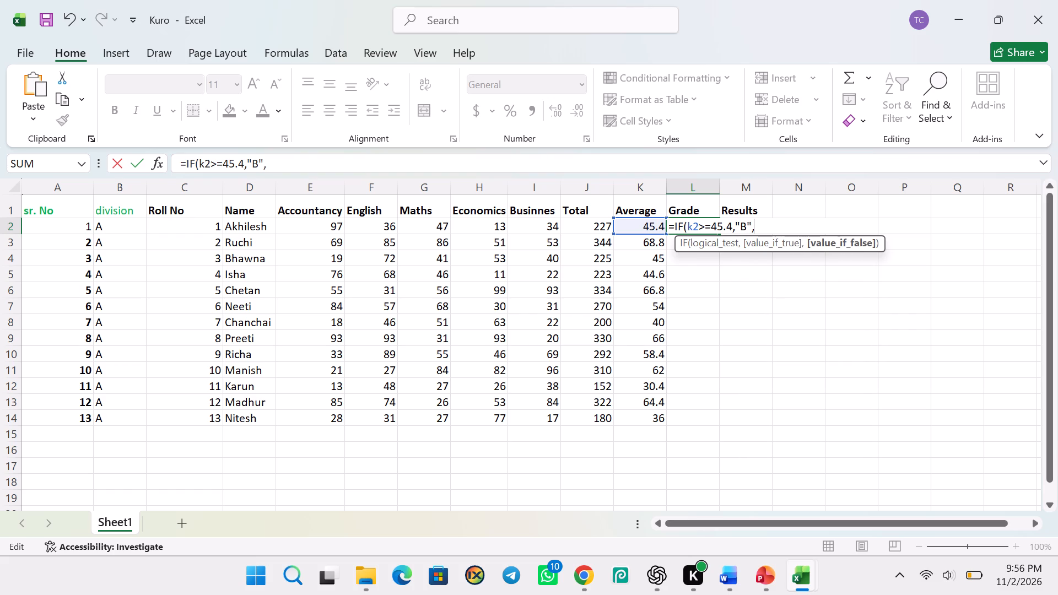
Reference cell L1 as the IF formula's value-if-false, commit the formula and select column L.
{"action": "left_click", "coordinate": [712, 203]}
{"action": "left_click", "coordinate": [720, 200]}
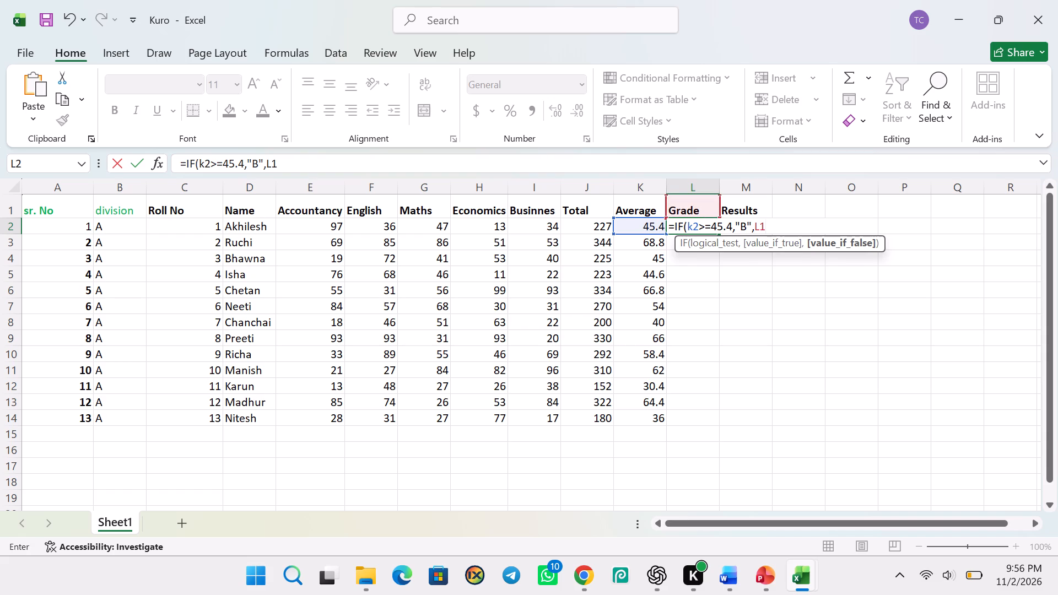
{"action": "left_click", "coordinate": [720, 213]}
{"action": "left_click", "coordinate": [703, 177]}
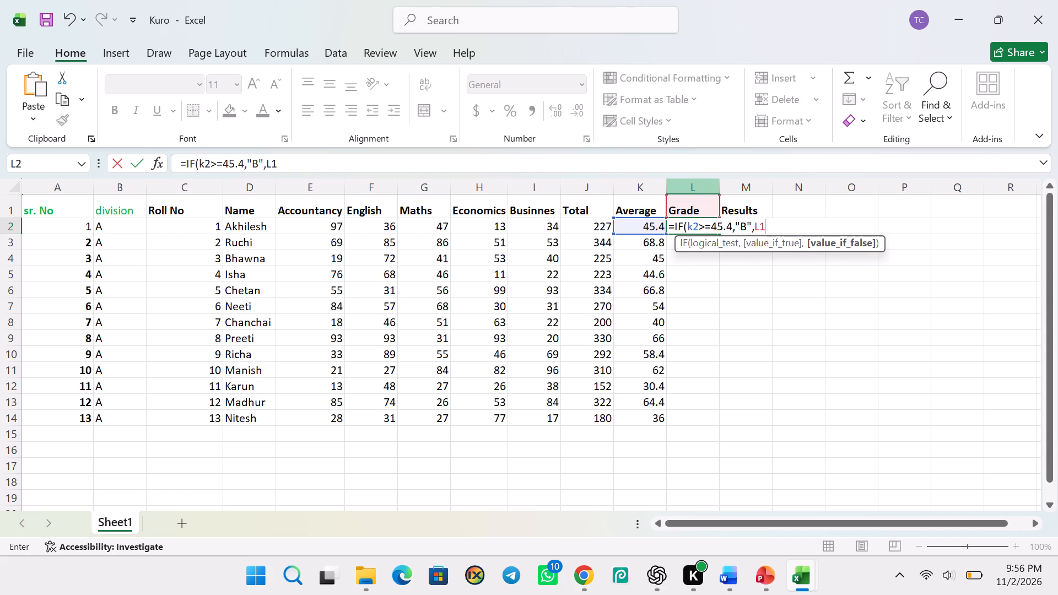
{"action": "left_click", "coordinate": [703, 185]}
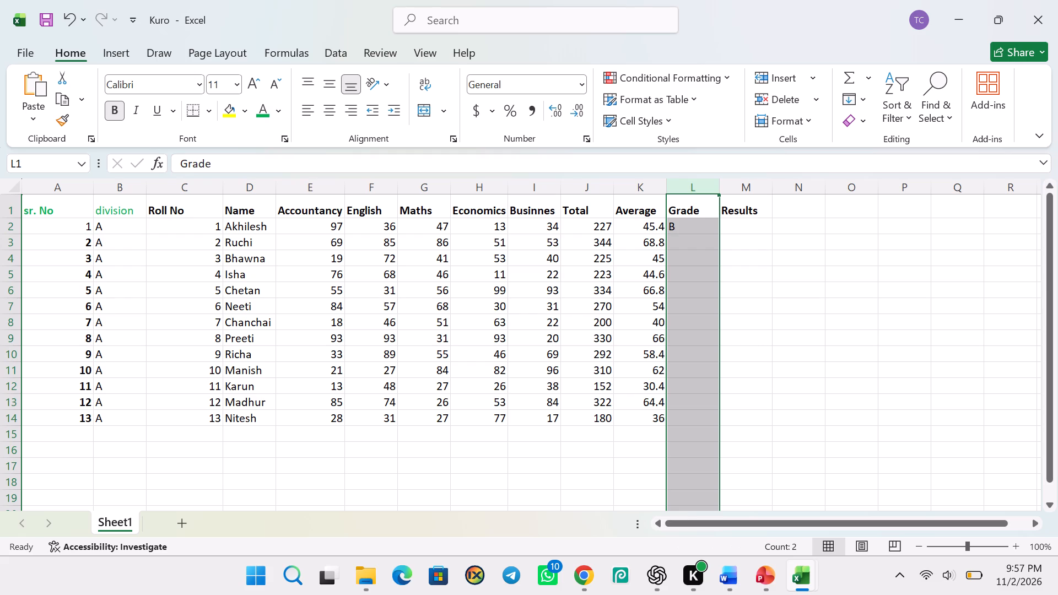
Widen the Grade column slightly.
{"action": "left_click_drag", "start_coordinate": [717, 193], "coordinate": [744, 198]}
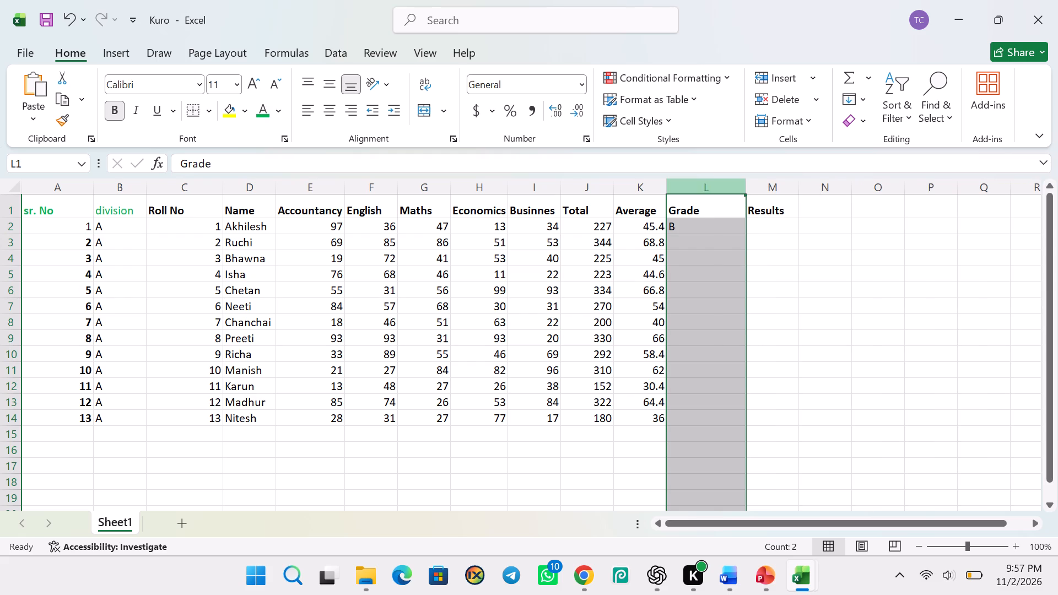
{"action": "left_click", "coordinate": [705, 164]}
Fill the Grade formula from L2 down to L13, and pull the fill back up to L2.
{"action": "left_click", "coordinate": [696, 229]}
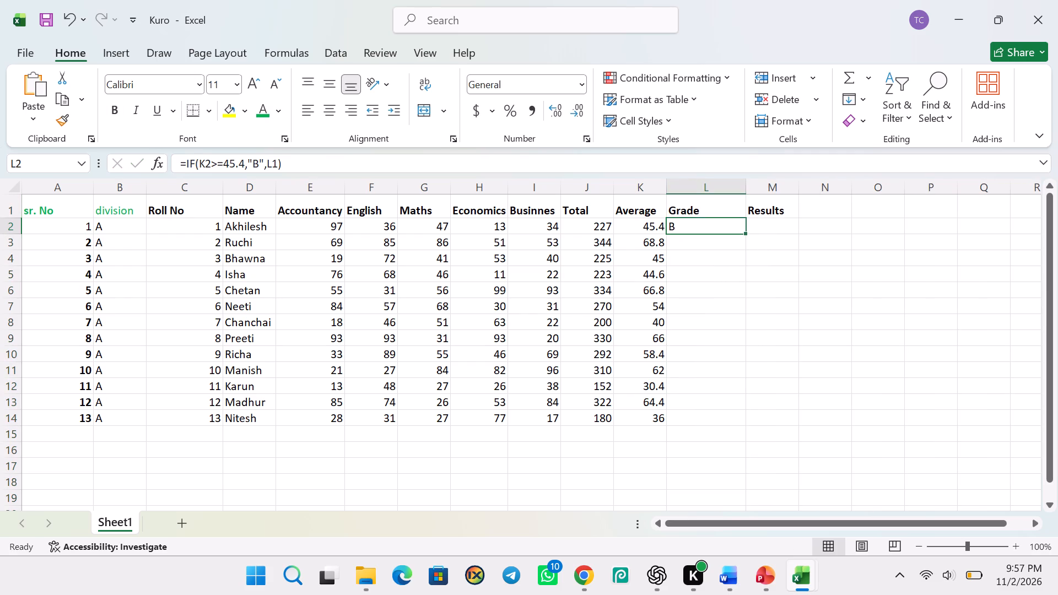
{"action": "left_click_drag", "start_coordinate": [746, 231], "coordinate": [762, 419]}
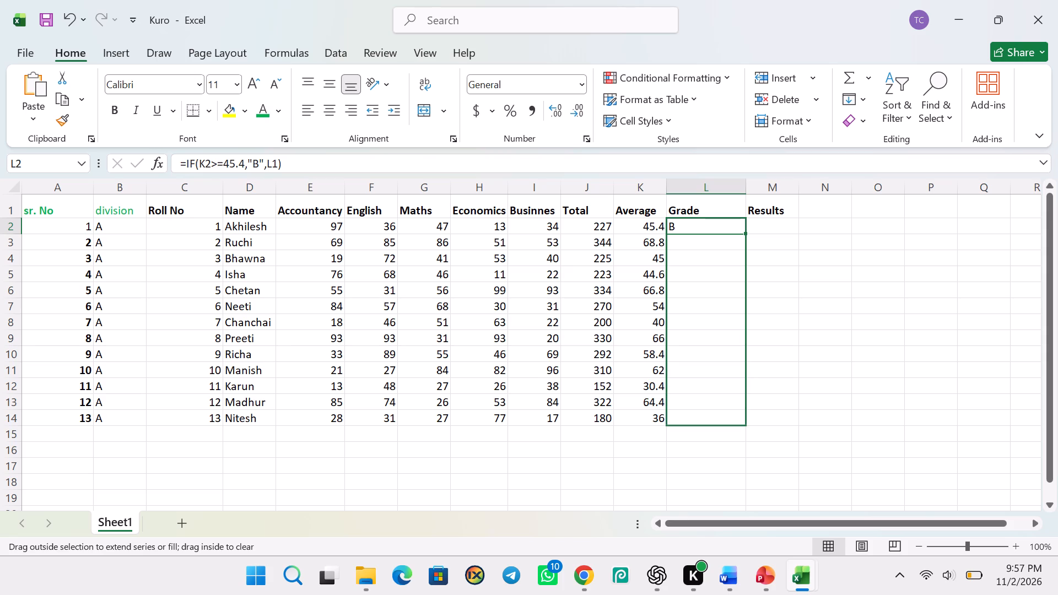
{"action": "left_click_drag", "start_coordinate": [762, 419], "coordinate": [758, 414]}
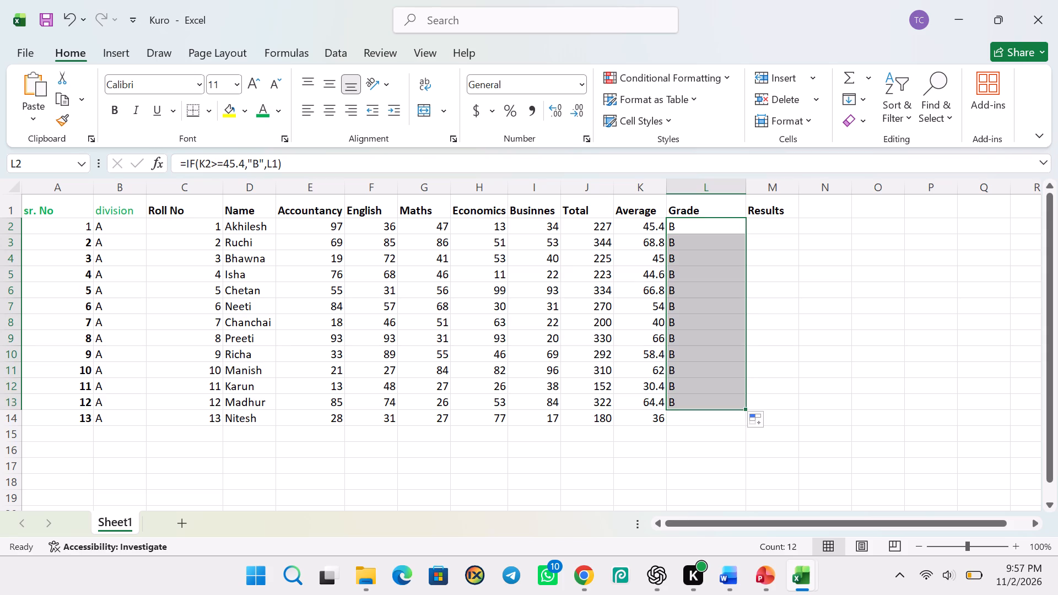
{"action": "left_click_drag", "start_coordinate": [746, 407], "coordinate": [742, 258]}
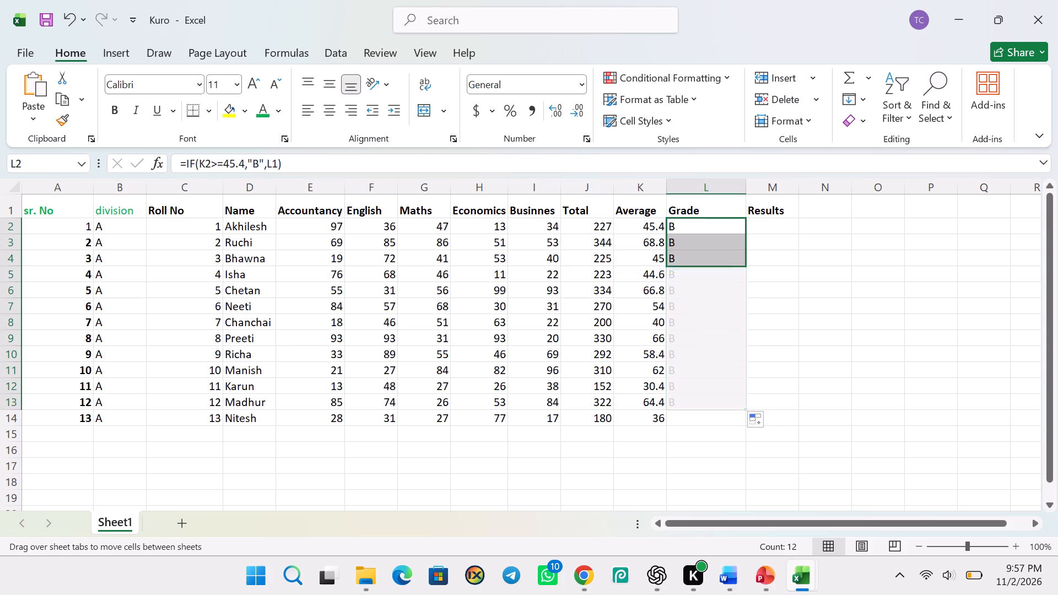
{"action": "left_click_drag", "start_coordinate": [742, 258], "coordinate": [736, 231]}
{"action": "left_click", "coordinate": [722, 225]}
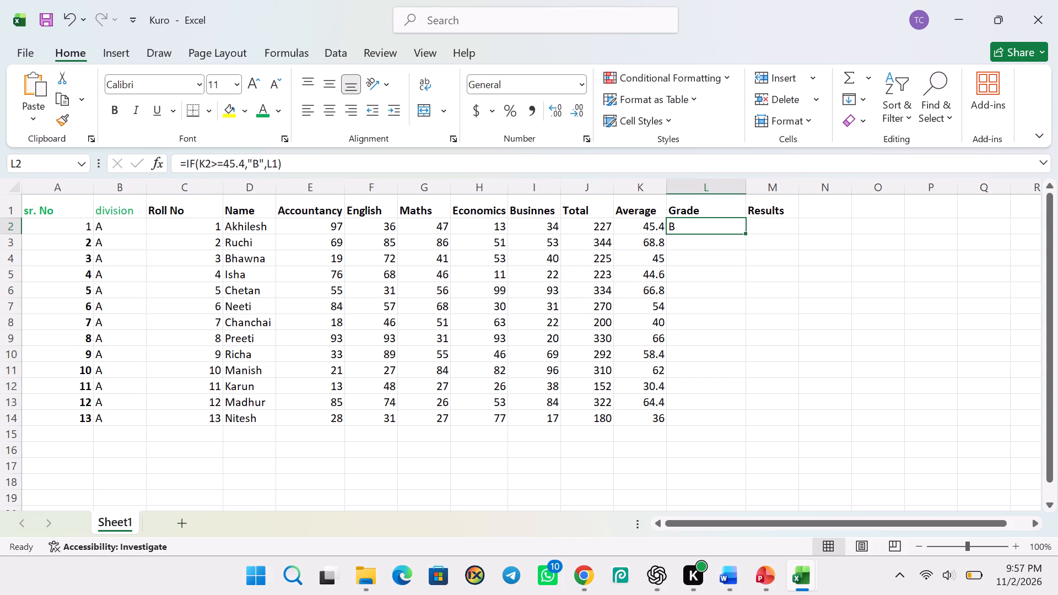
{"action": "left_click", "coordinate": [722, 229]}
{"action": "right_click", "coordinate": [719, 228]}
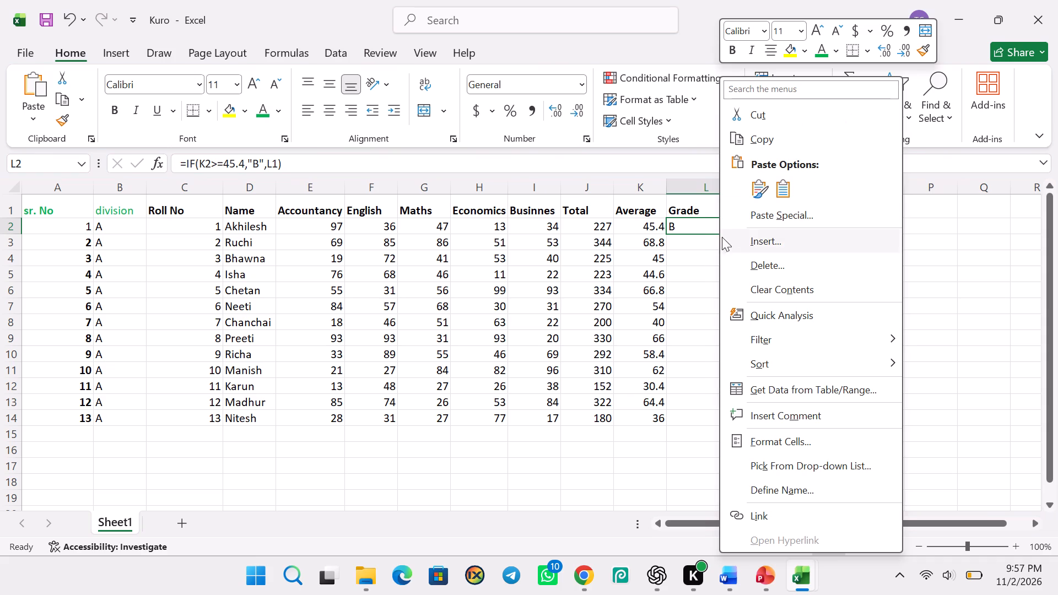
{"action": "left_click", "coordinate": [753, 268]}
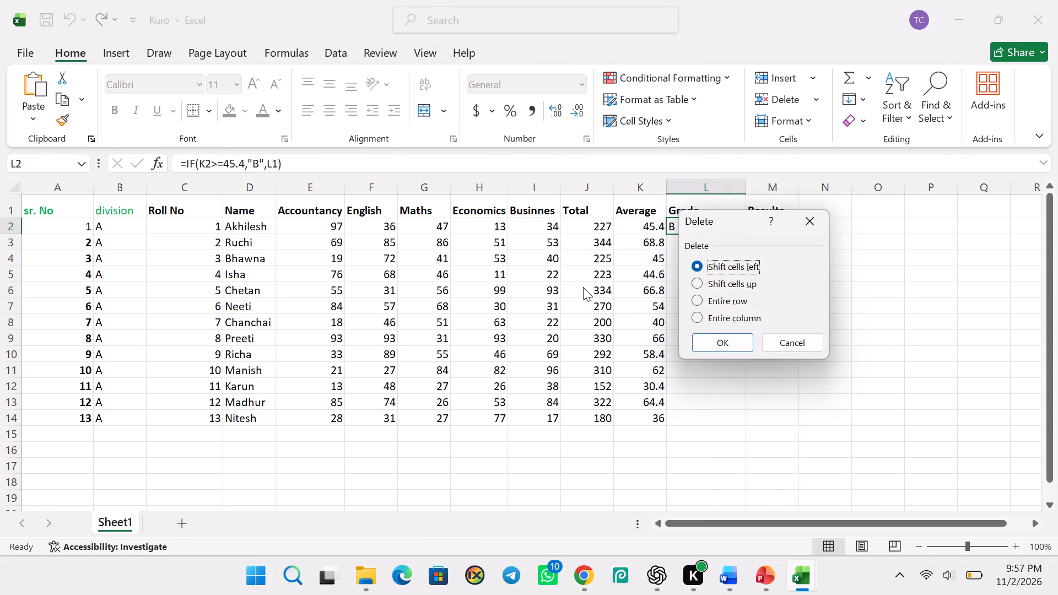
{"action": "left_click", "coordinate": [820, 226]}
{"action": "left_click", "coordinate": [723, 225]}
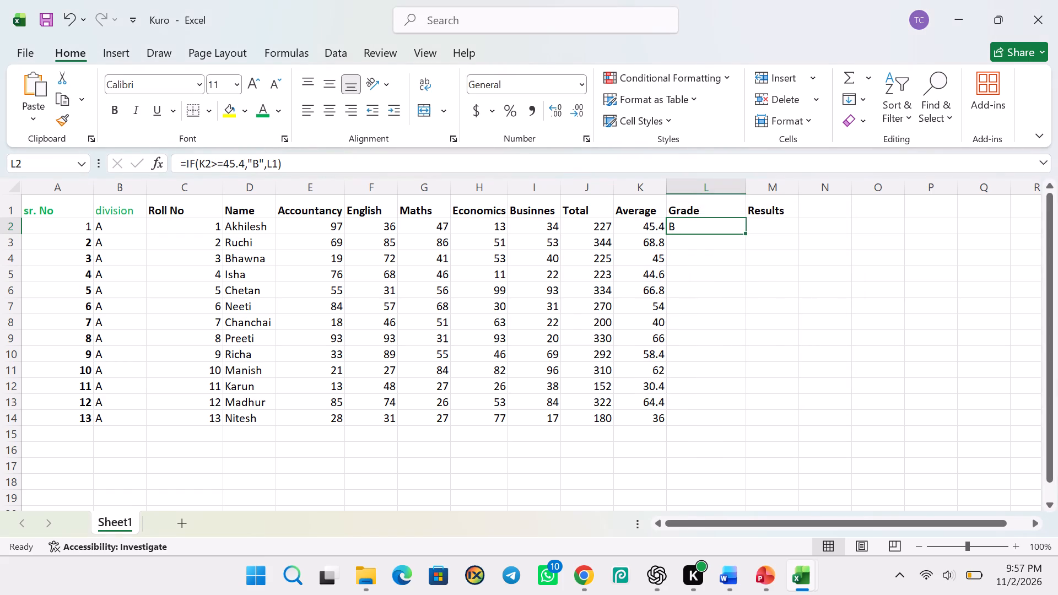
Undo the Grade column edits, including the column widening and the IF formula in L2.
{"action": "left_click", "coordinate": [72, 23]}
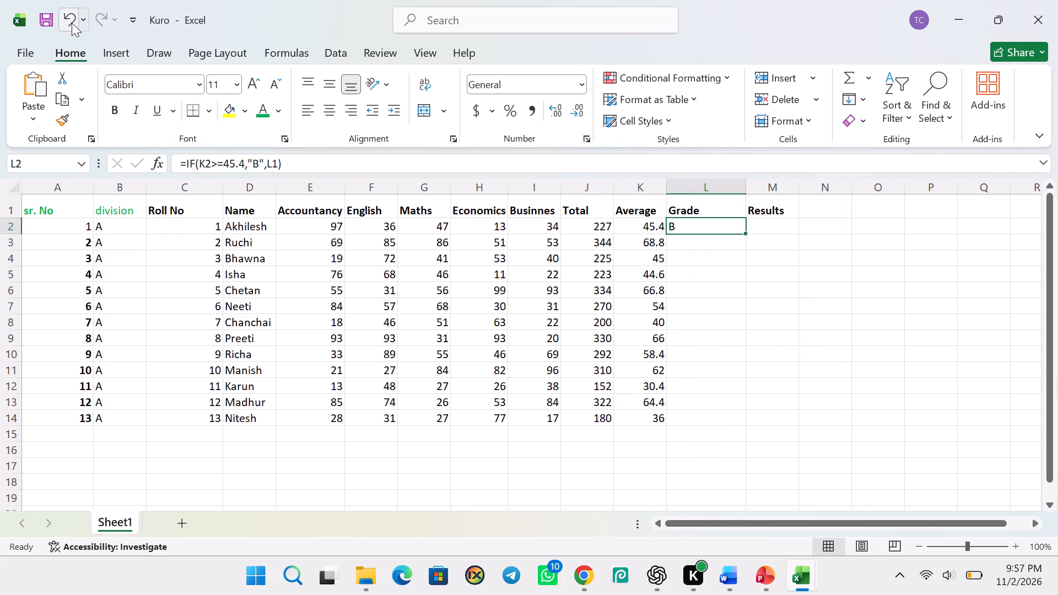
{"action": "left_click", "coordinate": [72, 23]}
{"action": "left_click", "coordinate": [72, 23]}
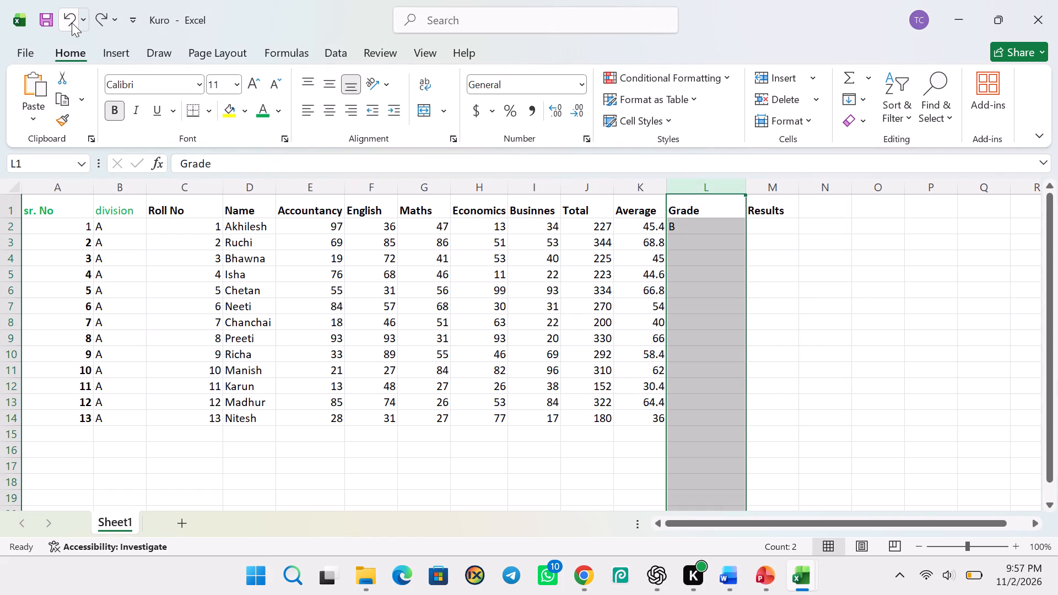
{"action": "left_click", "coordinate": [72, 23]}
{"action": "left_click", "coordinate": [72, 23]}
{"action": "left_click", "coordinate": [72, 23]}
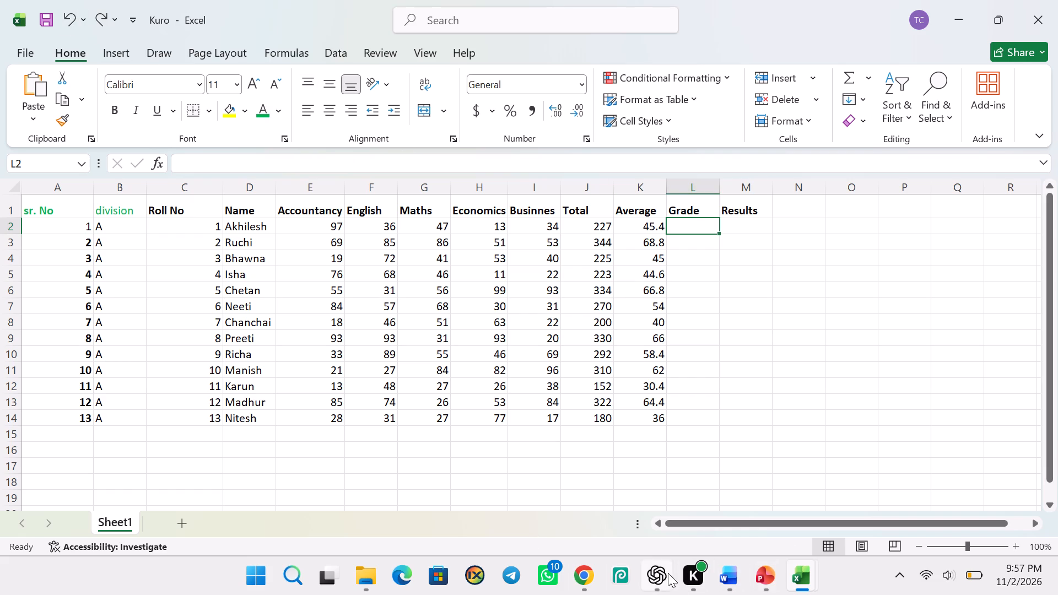
Switch to Chrome and watch the YouTube tutorial section on nesting IF statements for letter grades, pausing it when done.
{"action": "left_click", "coordinate": [593, 576]}
{"action": "left_click_drag", "start_coordinate": [487, 385], "coordinate": [487, 390]}
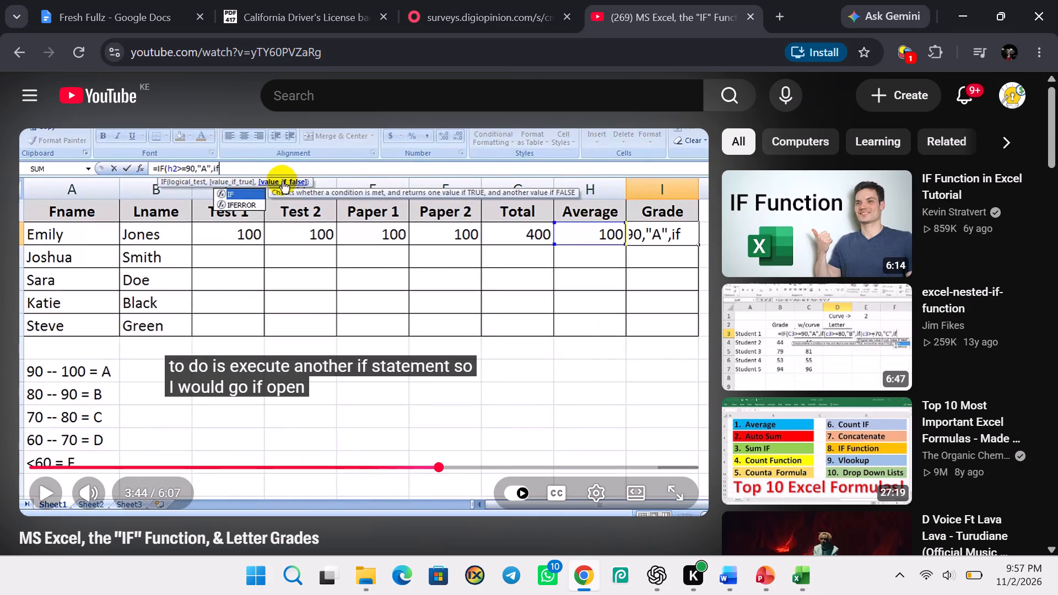
{"action": "left_click", "coordinate": [424, 346]}
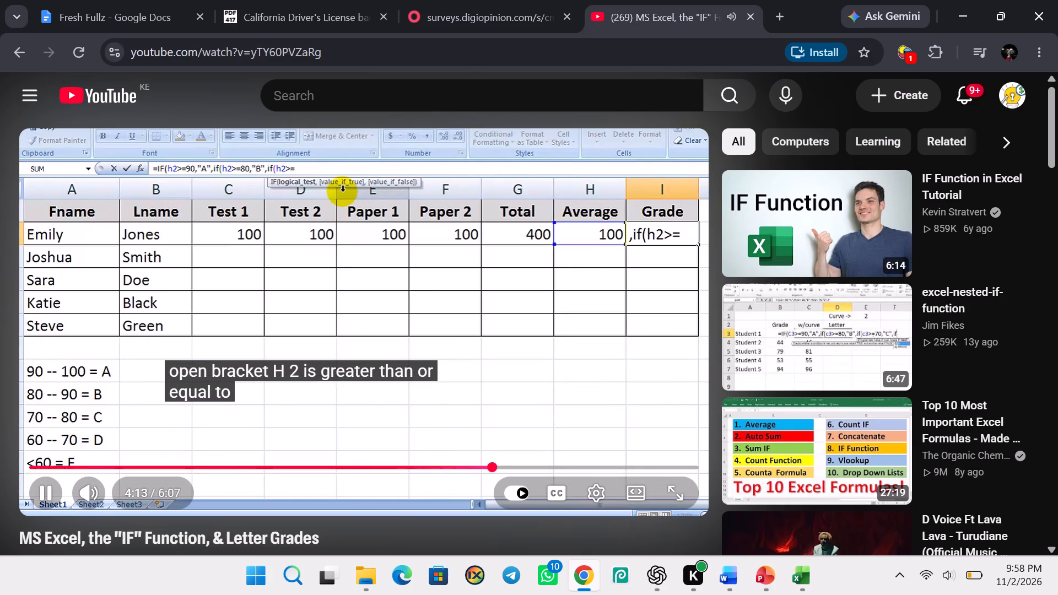
{"action": "left_click", "coordinate": [465, 324]}
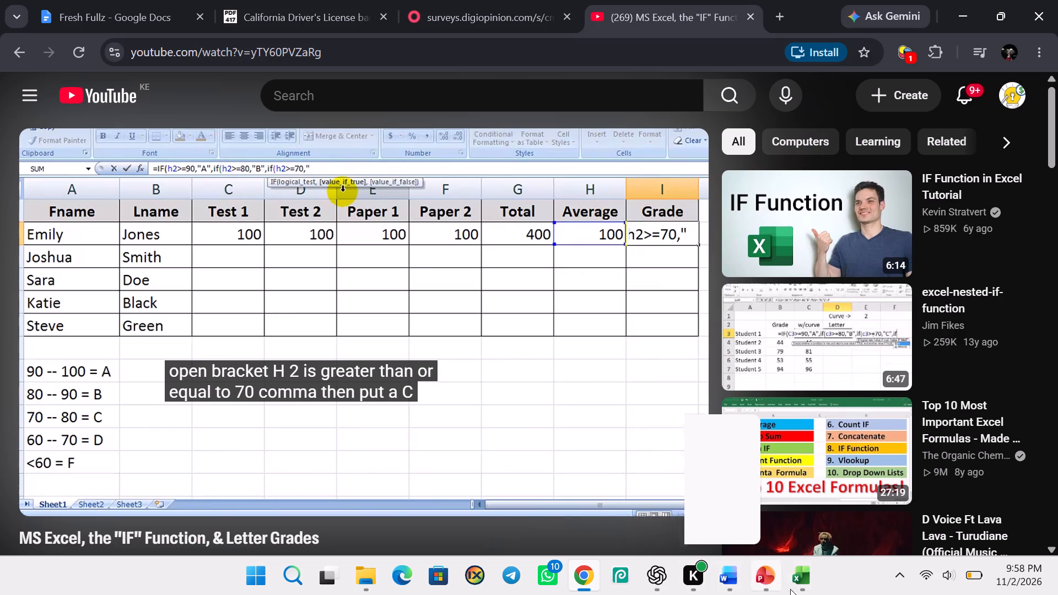
Switch to the Kuro workbook in Excel and start an IF formula in L2 that returns "A" when K2>=70.
{"action": "left_click", "coordinate": [814, 589]}
{"action": "left_click", "coordinate": [743, 481]}
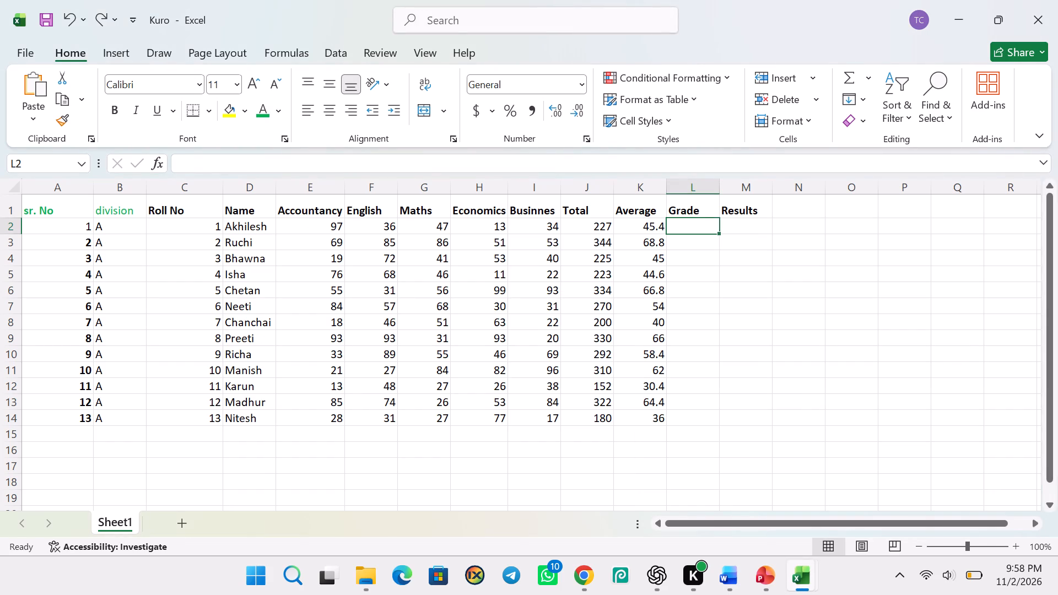
{"action": "key", "text": "i"}
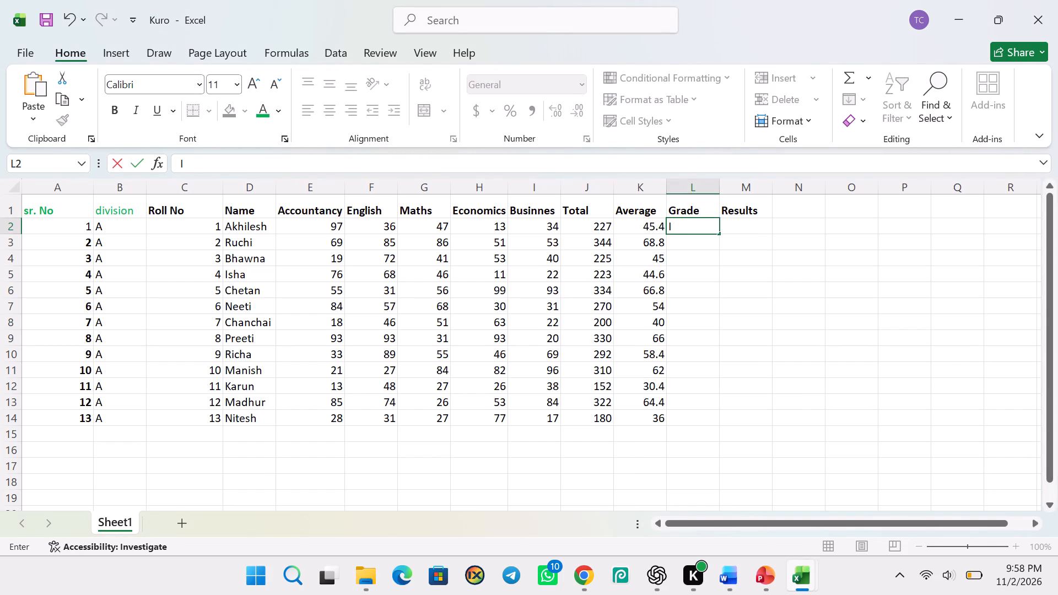
{"action": "key", "text": "BackSpace"}
{"action": "key", "text": "equal"}
{"action": "type", "text": "IF"}
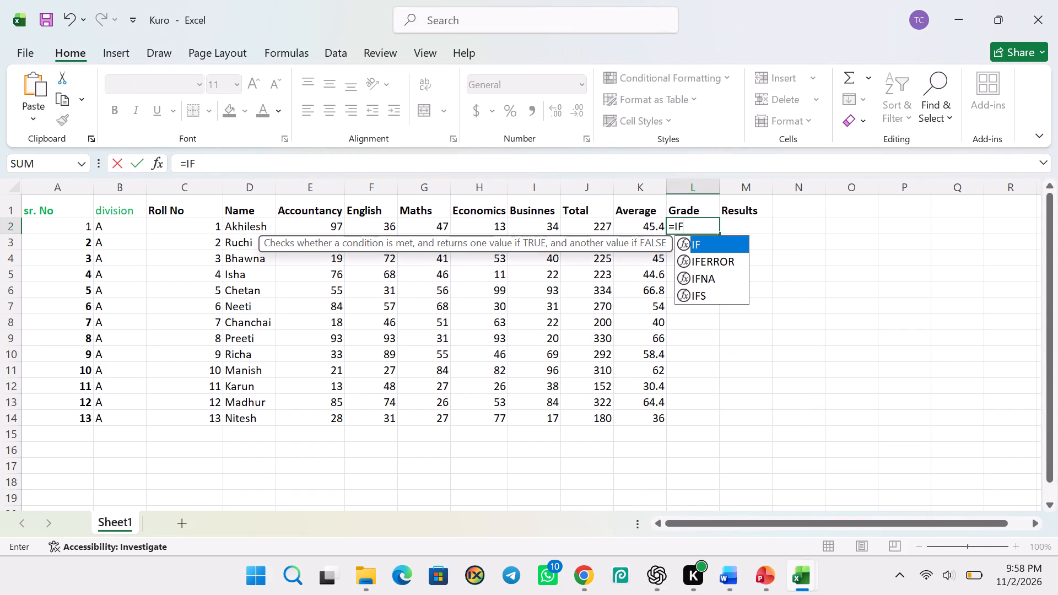
{"action": "double_click", "coordinate": [714, 251]}
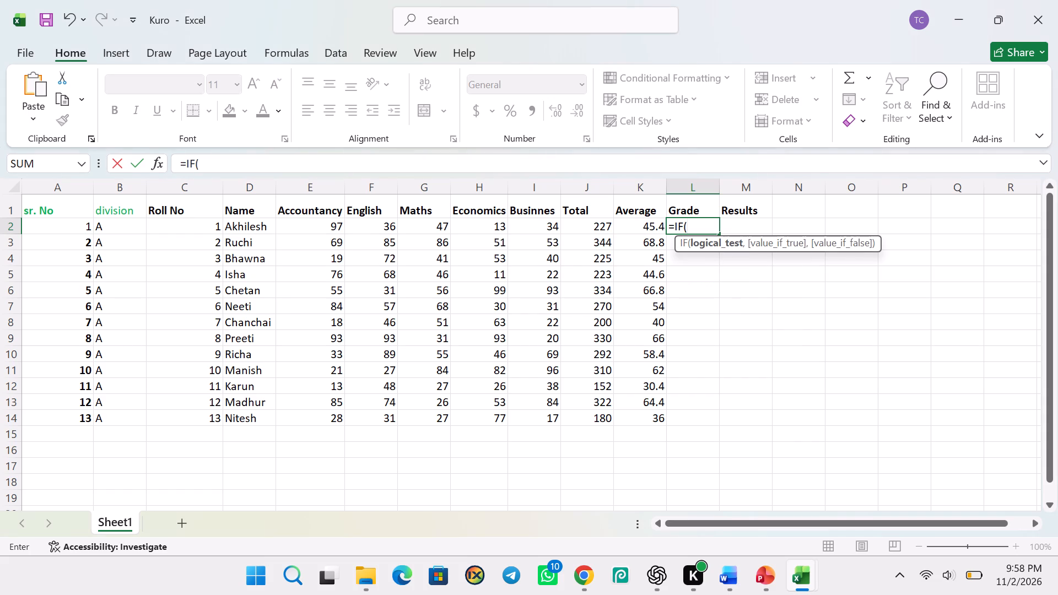
{"action": "key", "text": "k"}
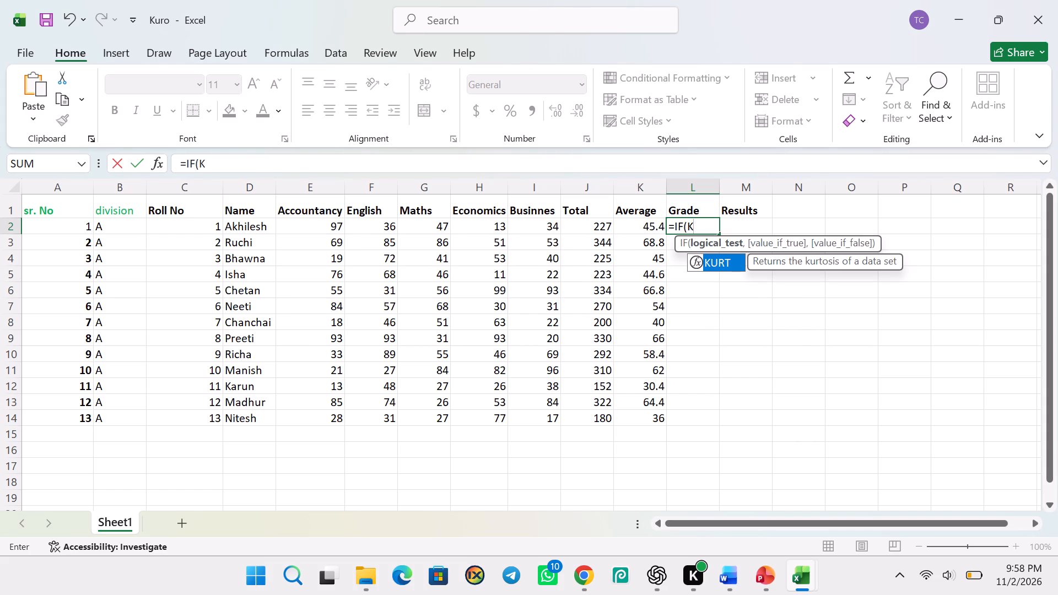
{"action": "key", "text": "2"}
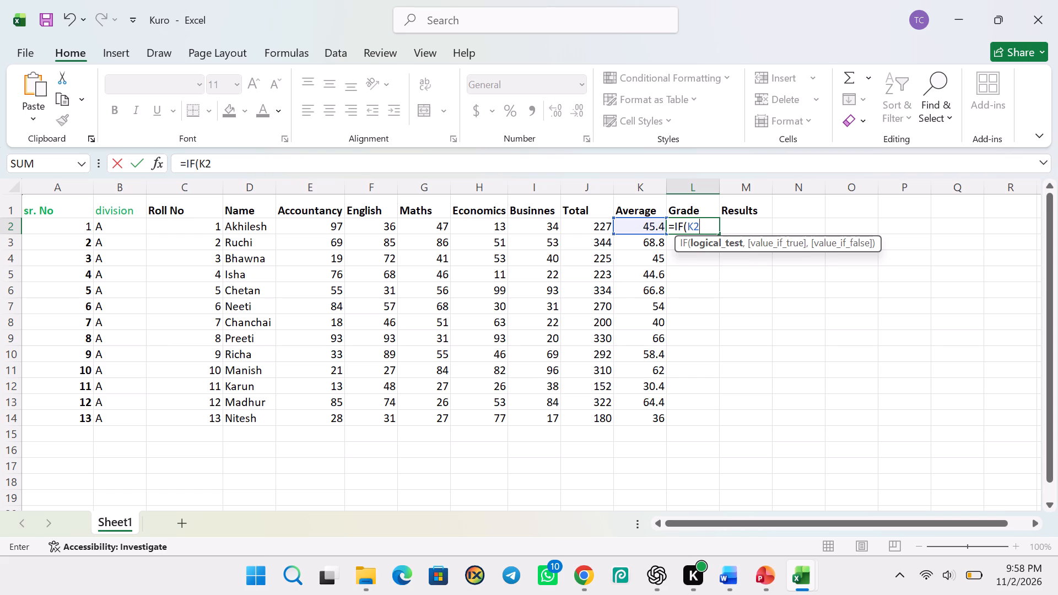
{"action": "key", "text": "shift+greater"}
{"action": "type", "text": "=="}
{"action": "key", "text": "BackSpace"}
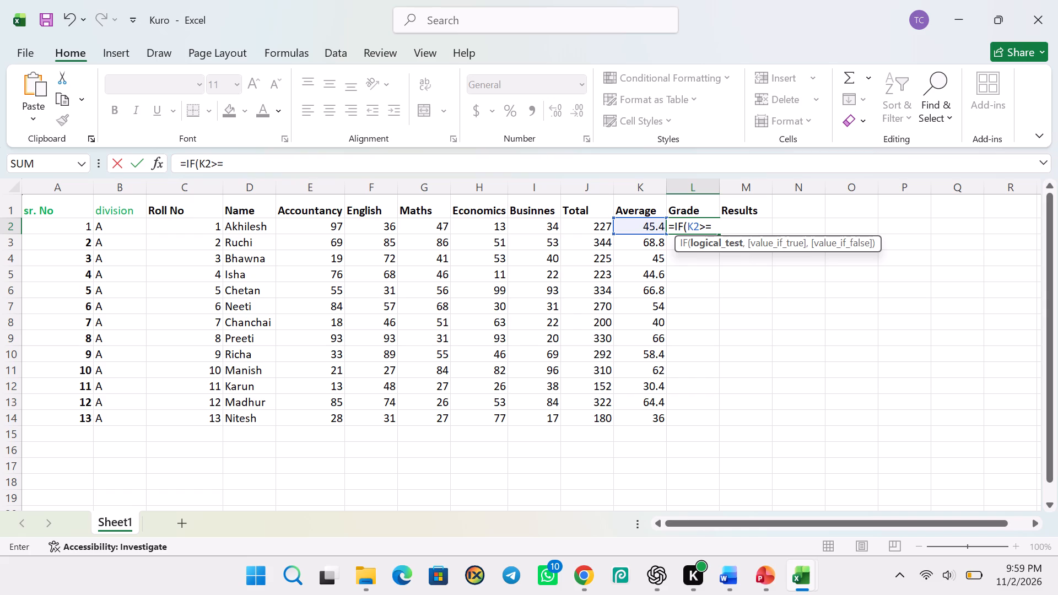
{"action": "key", "text": "7"}
{"action": "key", "text": "0"}
{"action": "key", "text": "comma"}
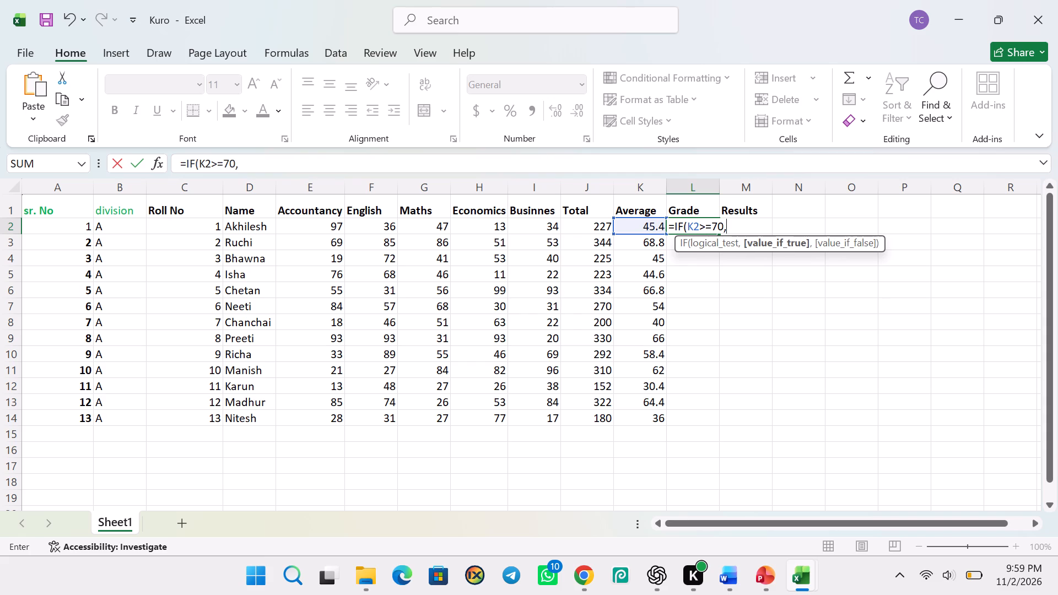
{"action": "key", "text": "shift+quotedbl"}
{"action": "key", "text": "a"}
{"action": "key", "text": "shift+quotedbl"}
{"action": "key", "text": "comma"}
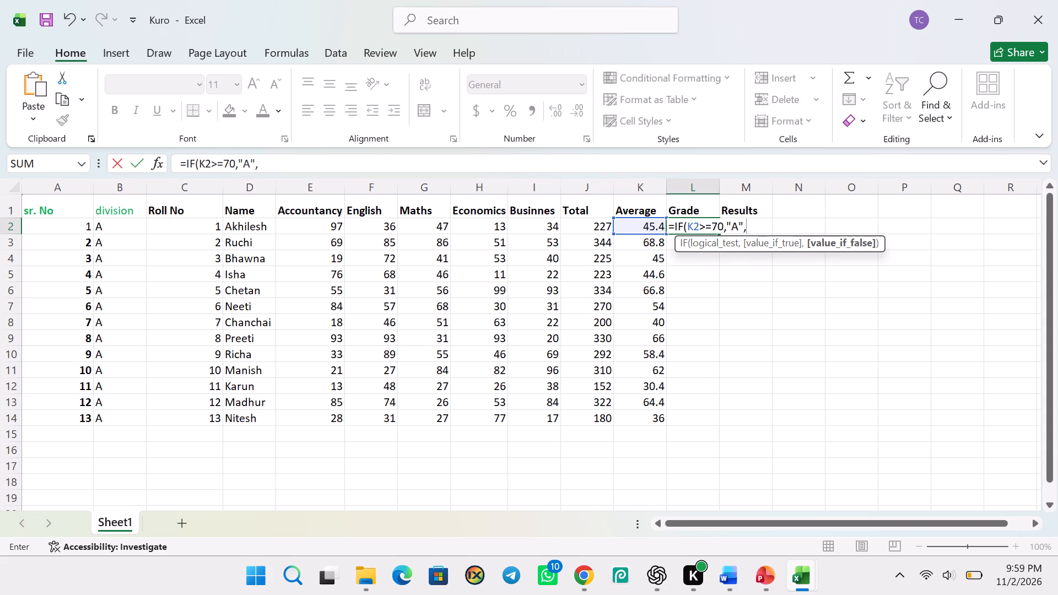
Nest a second IF in the L2 formula that returns "B" when K2>=60.
{"action": "key", "text": "i"}
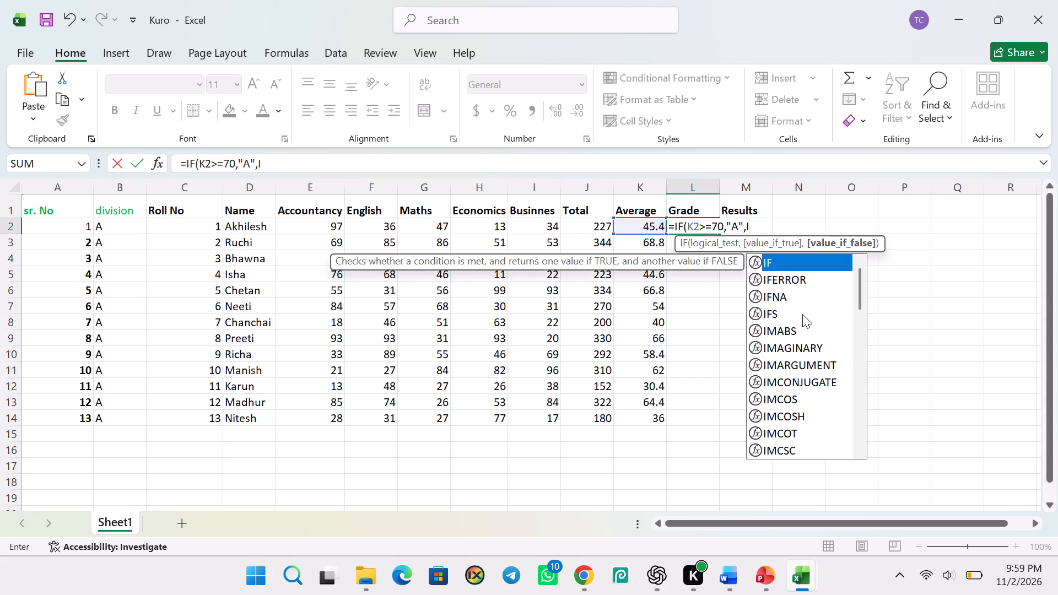
{"action": "key", "text": "f"}
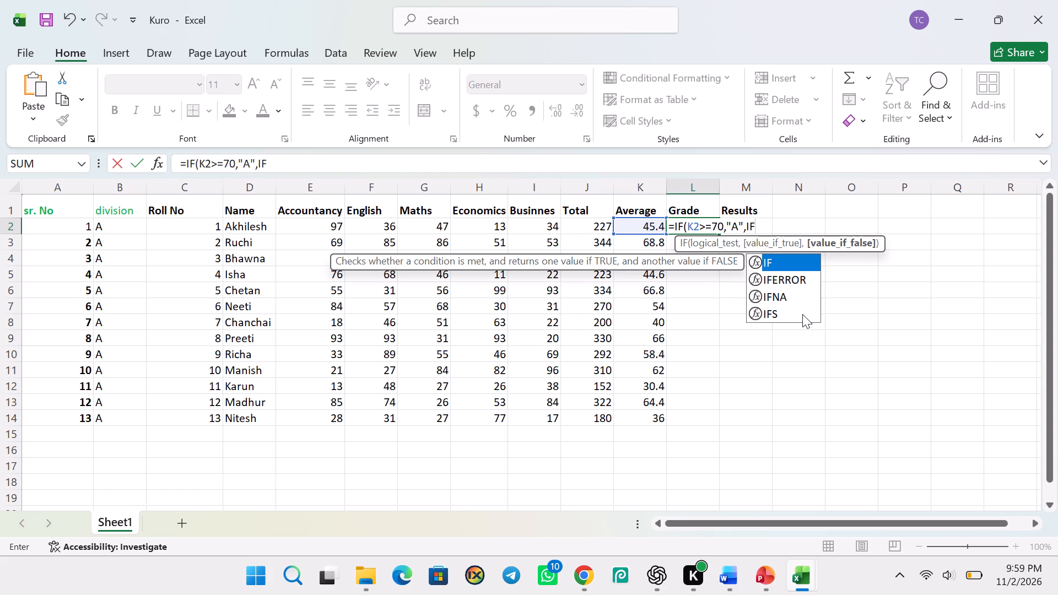
{"action": "double_click", "coordinate": [791, 259]}
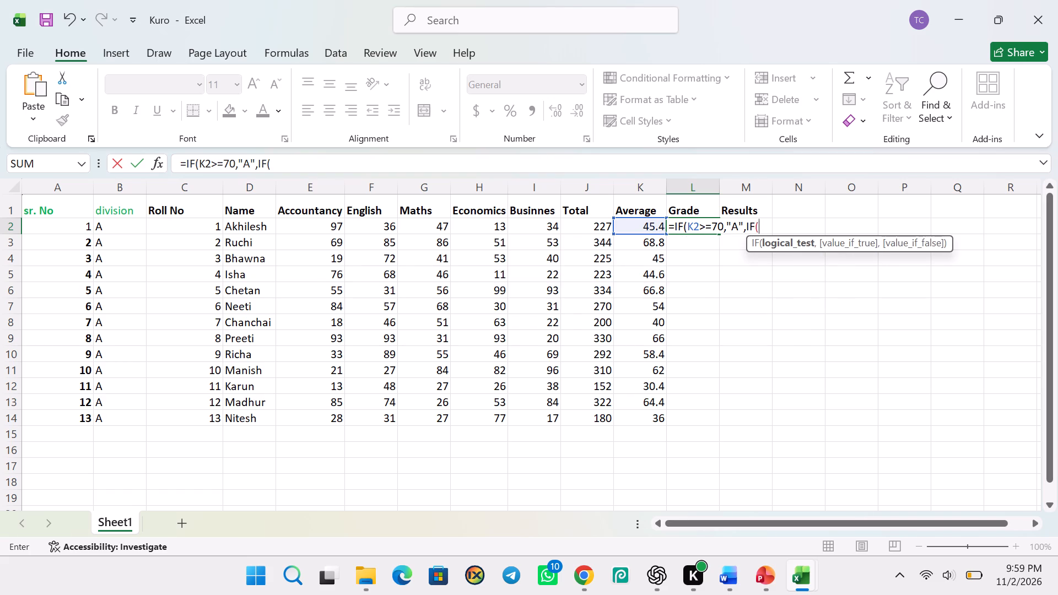
{"action": "type", "text": "K2"}
{"action": "key", "text": "shift+greater"}
{"action": "key", "text": "equal"}
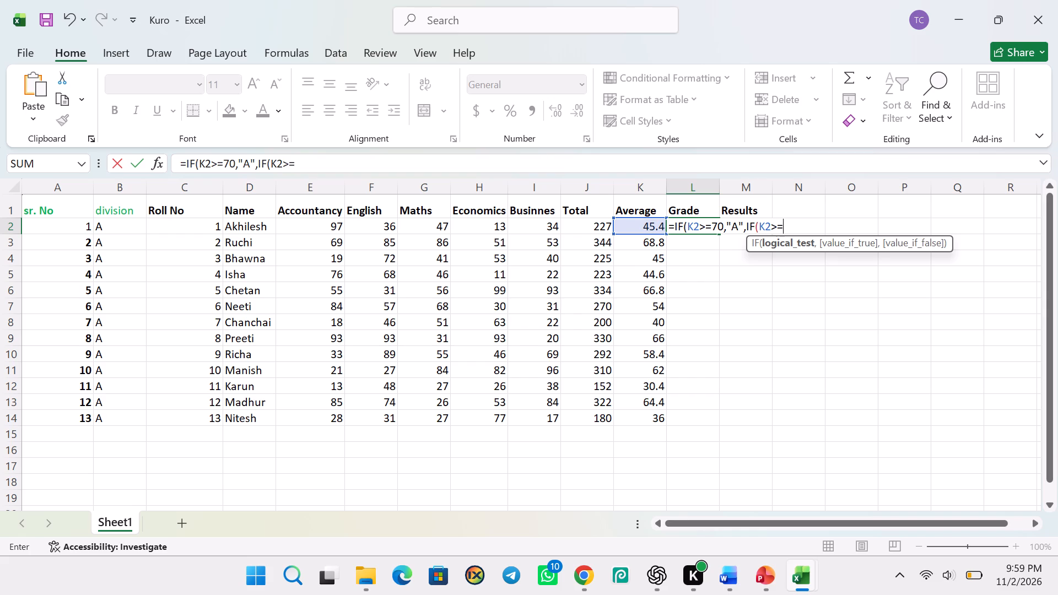
{"action": "key", "text": "6"}
{"action": "key", "text": "0"}
{"action": "key", "text": "comma"}
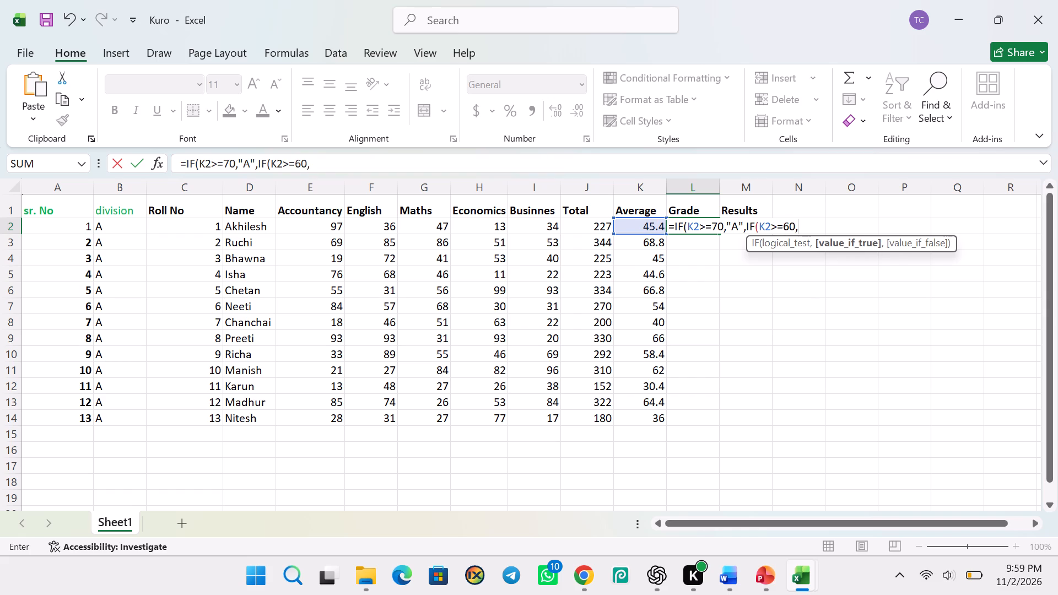
{"action": "key", "text": "shift+quotedbl"}
{"action": "key", "text": "b"}
{"action": "key", "text": "shift+quotedbl"}
{"action": "key", "text": "comma"}
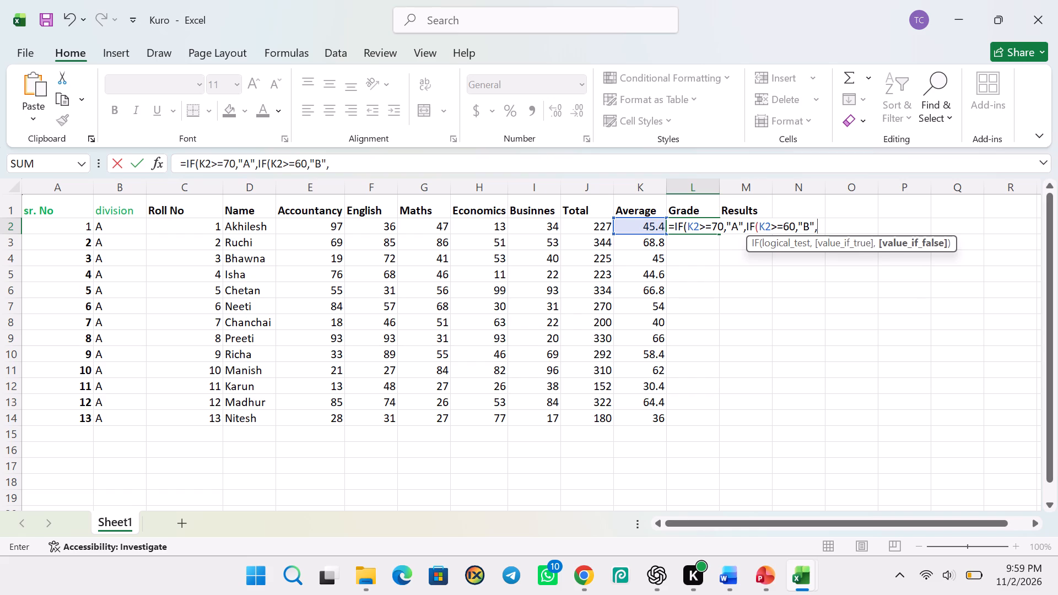
Nest a third IF in the L2 formula that returns "C" when K2>=50.
{"action": "key", "text": "i"}
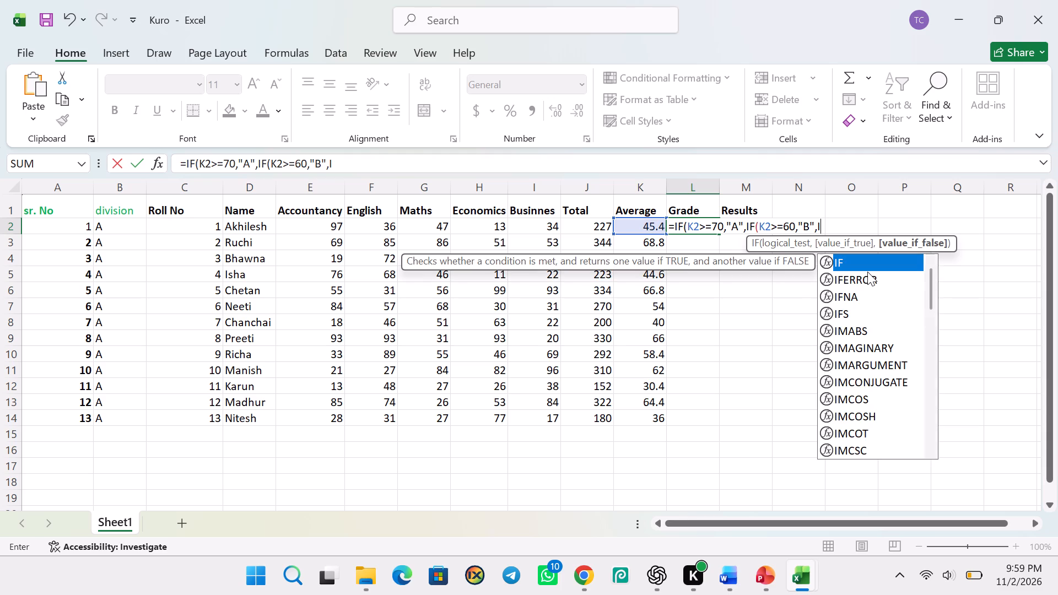
{"action": "key", "text": "f"}
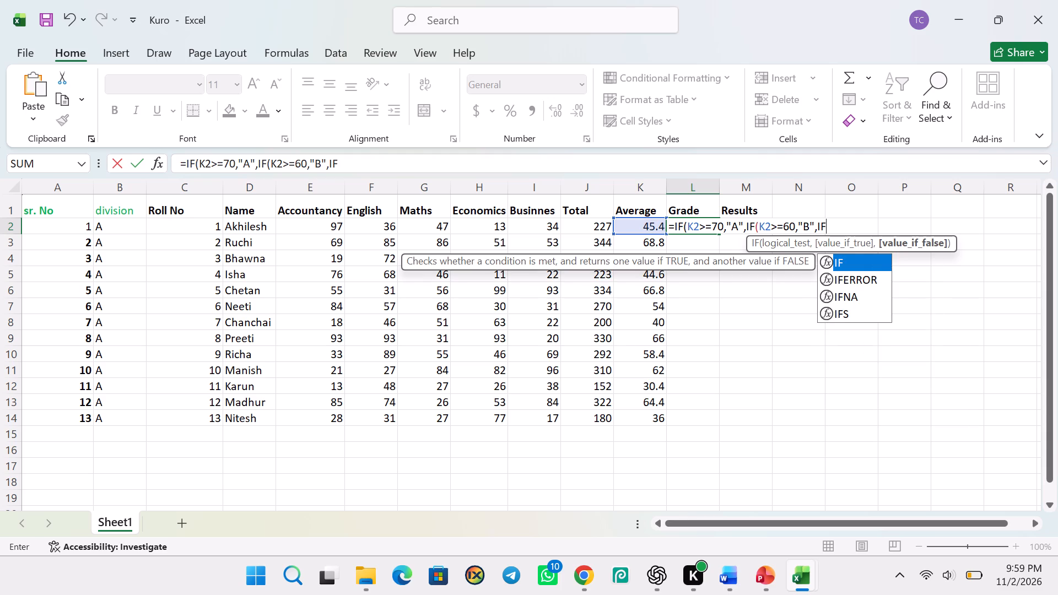
{"action": "double_click", "coordinate": [873, 262]}
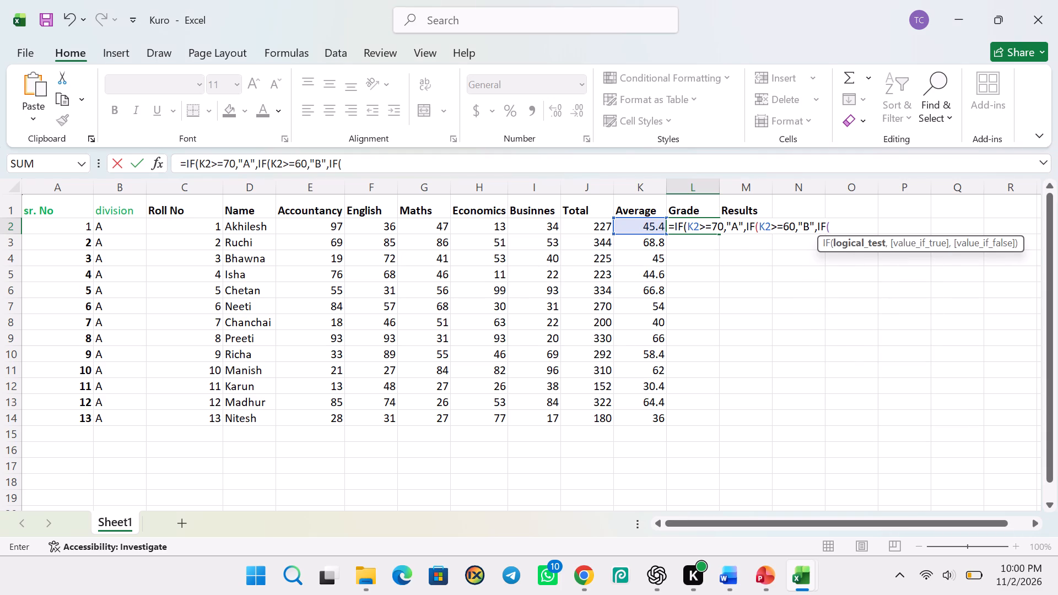
{"action": "key", "text": "k"}
{"action": "key", "text": "2"}
{"action": "key", "text": "shift+greater"}
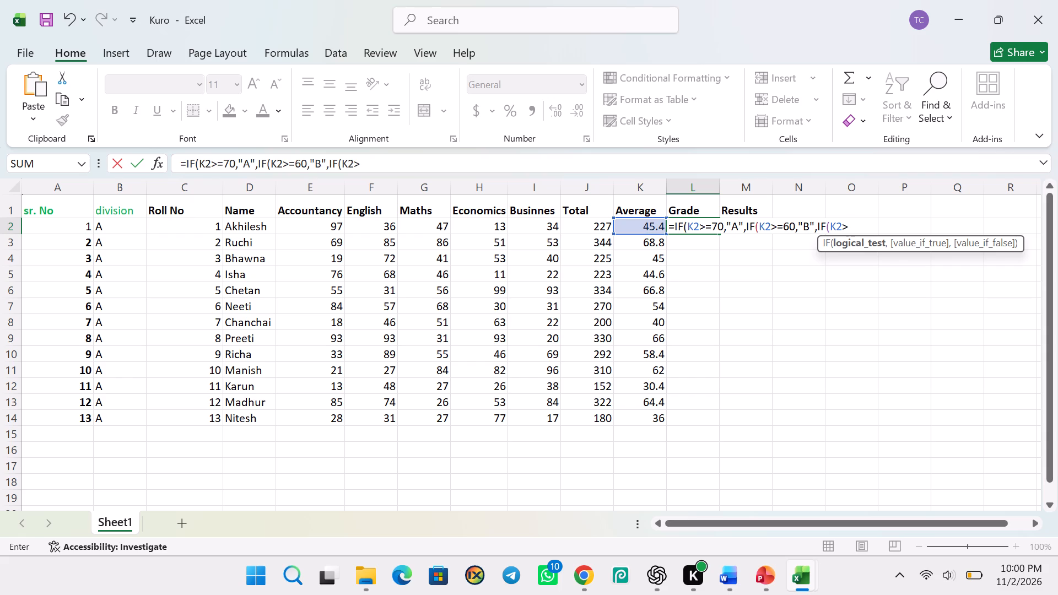
{"action": "key", "text": "equal"}
{"action": "key", "text": "5"}
{"action": "key", "text": "0"}
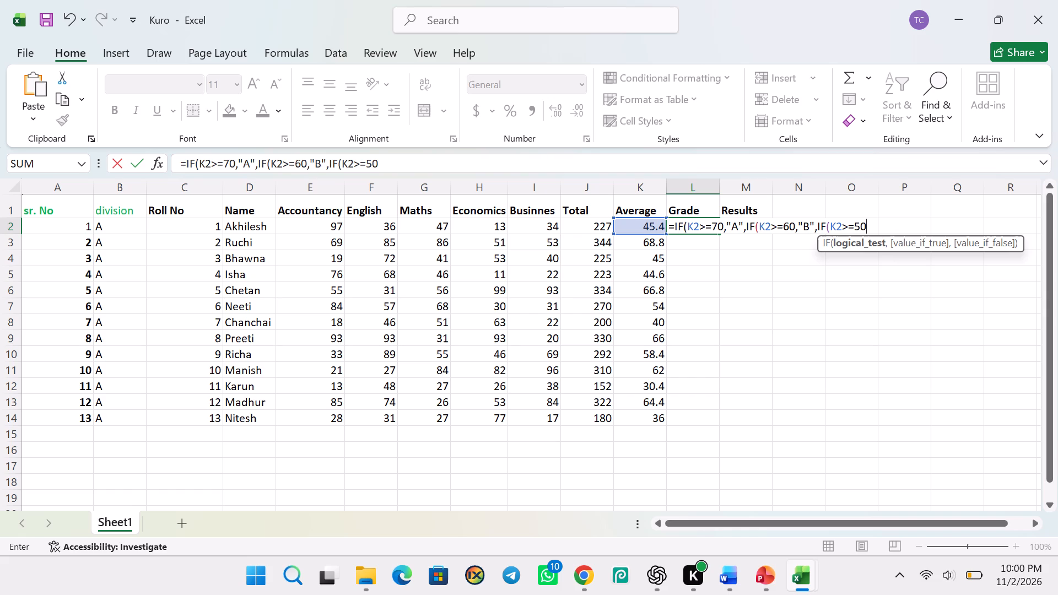
{"action": "key", "text": "comma"}
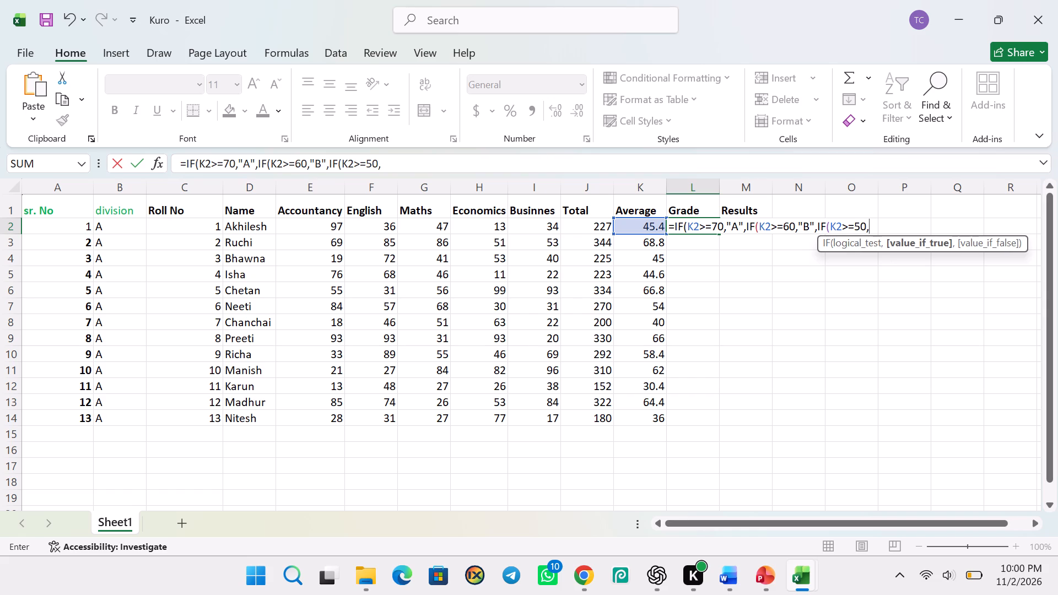
{"action": "key", "text": "shift+quotedbl"}
{"action": "key", "text": "c"}
{"action": "key", "text": "shift+quotedbl"}
{"action": "key", "text": "comma"}
Nest a fourth IF in the L2 formula that returns "D" when K2>=40, and begin another IF after it.
{"action": "key", "text": "i"}
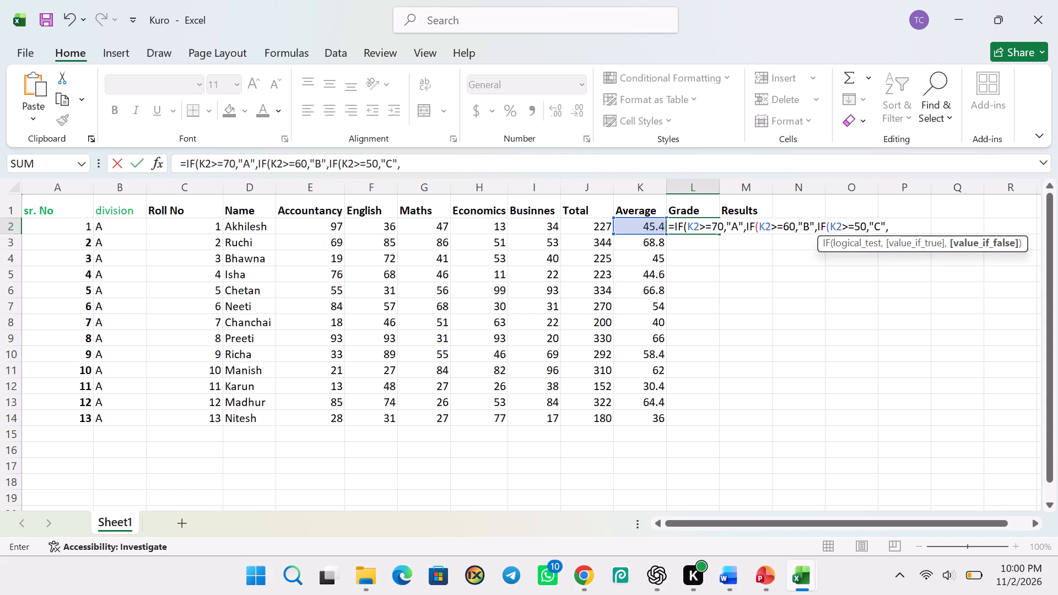
{"action": "key", "text": "f"}
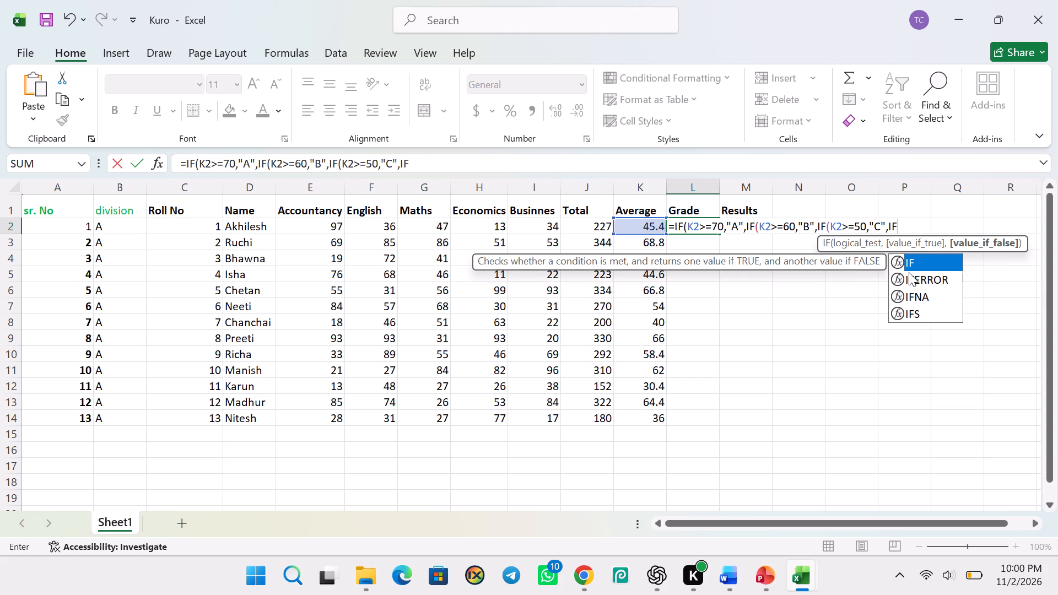
{"action": "key", "text": "shift+parenleft"}
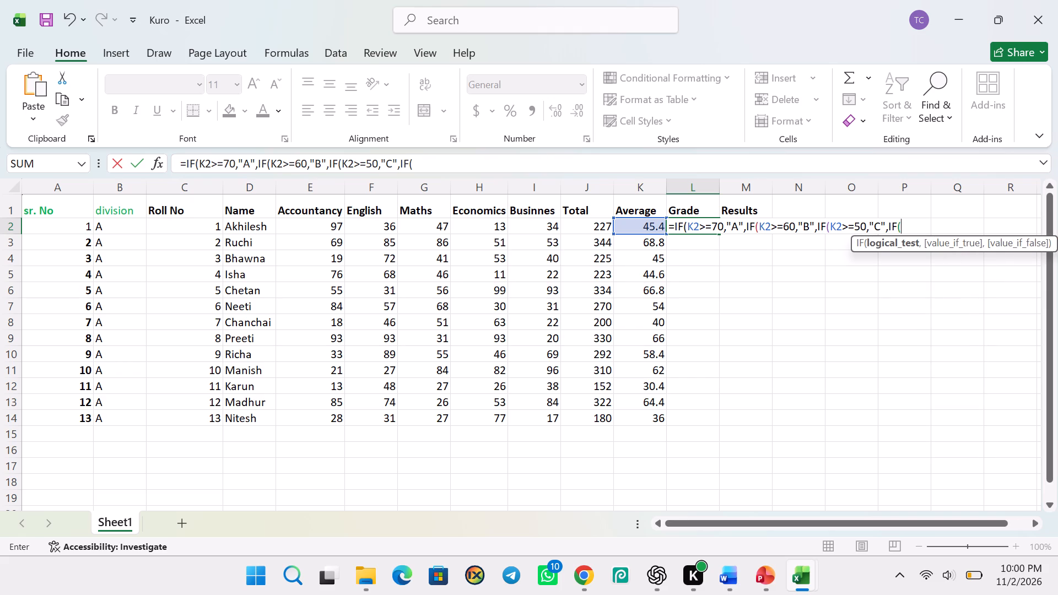
{"action": "key", "text": "k"}
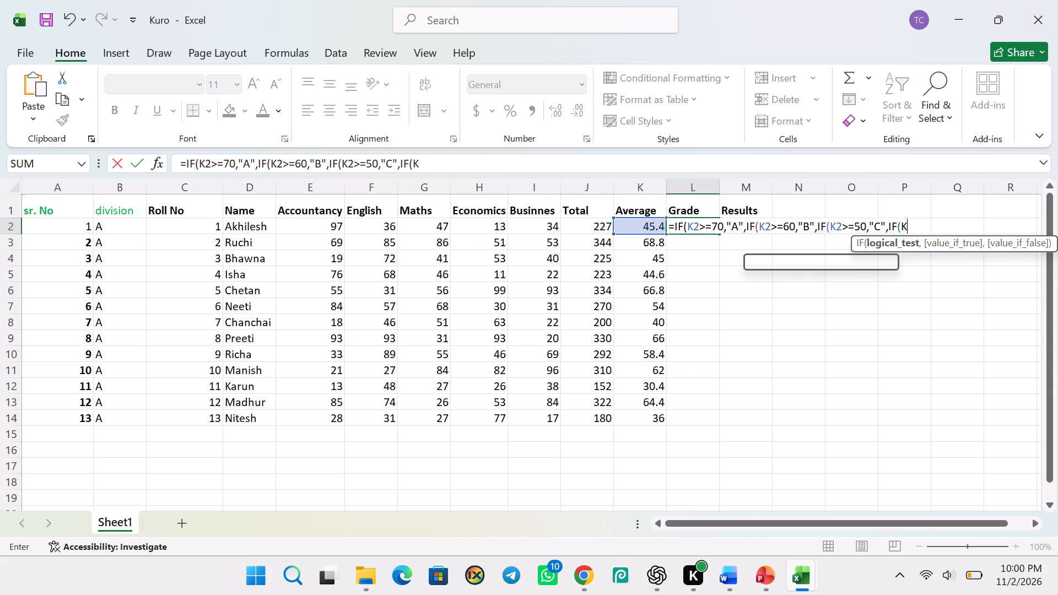
{"action": "key", "text": "2"}
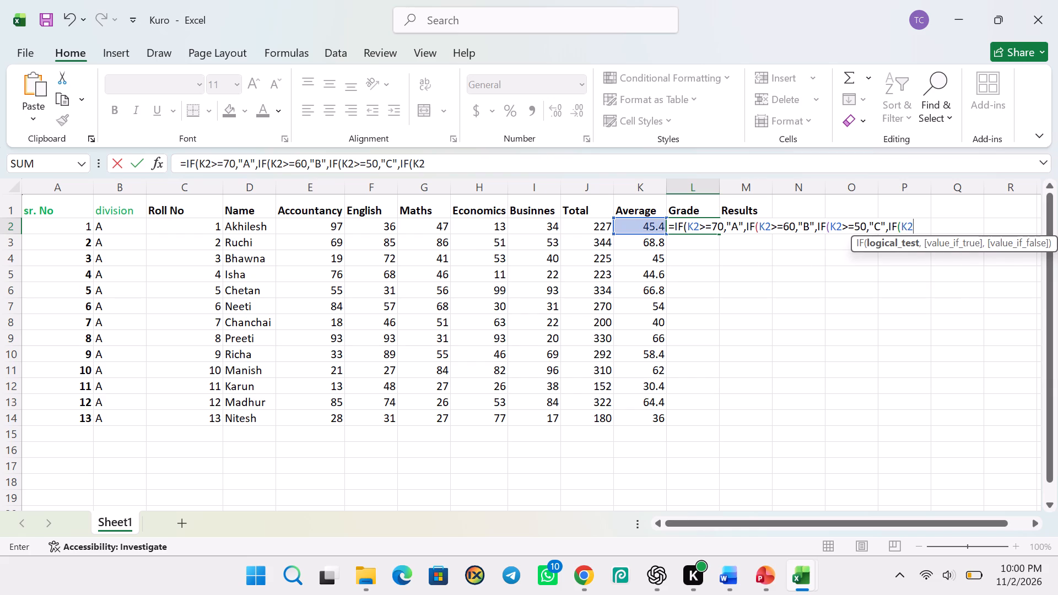
{"action": "type", "text": ">=="}
{"action": "key", "text": "BackSpace"}
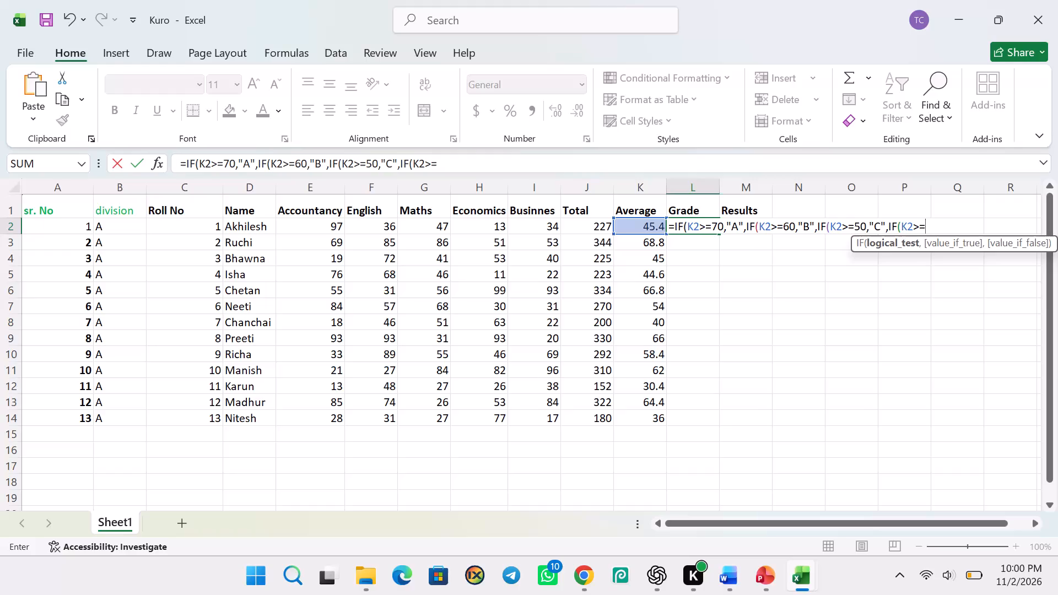
{"action": "key", "text": "4"}
{"action": "type", "text": "0,"}
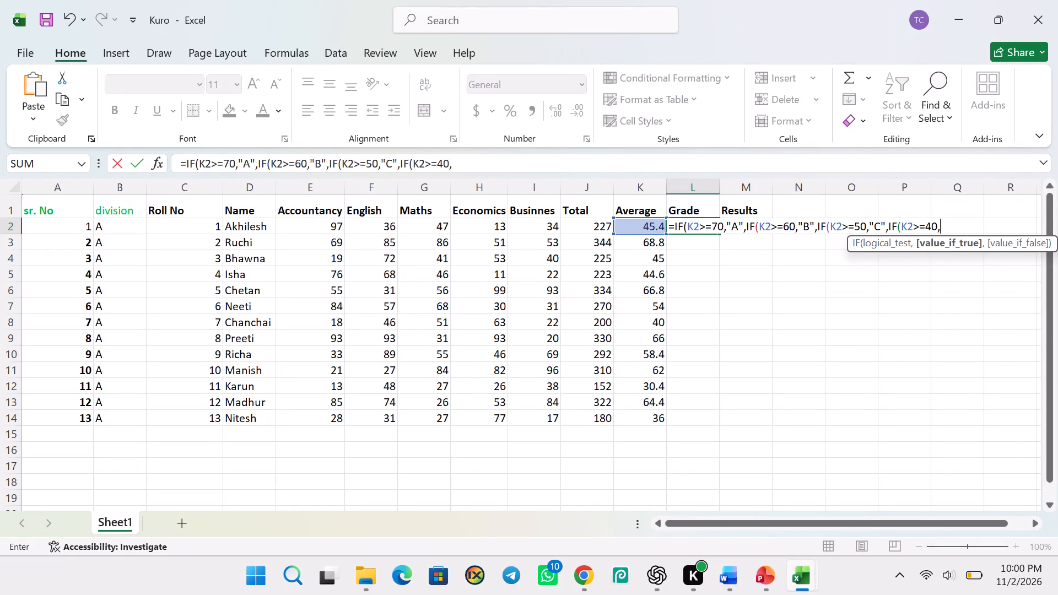
{"action": "key", "text": "shift+quotedbl"}
{"action": "key", "text": "d"}
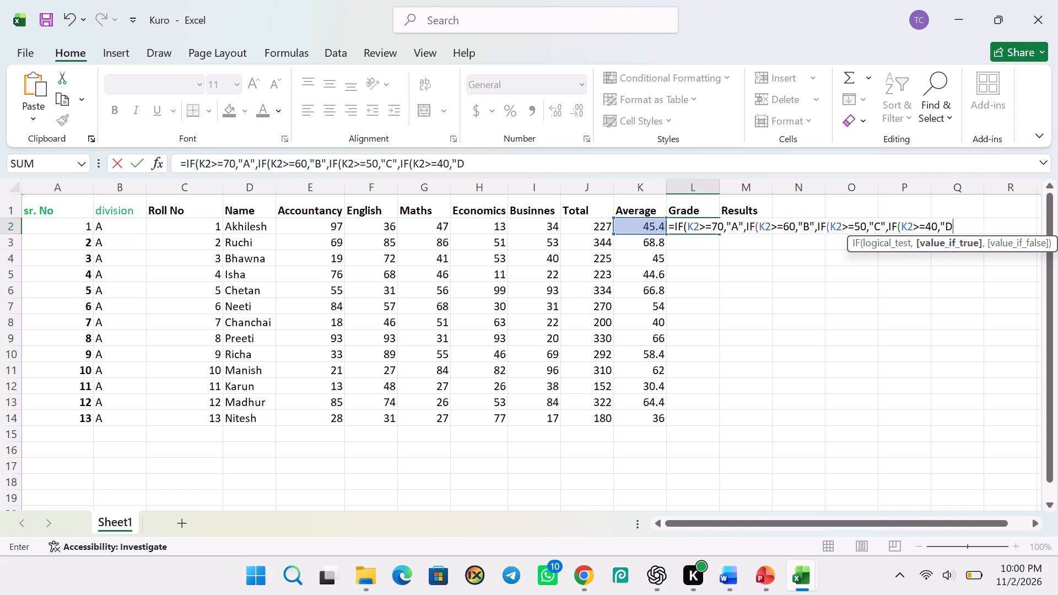
{"action": "key", "text": "shift+quotedbl"}
{"action": "key", "text": "comma"}
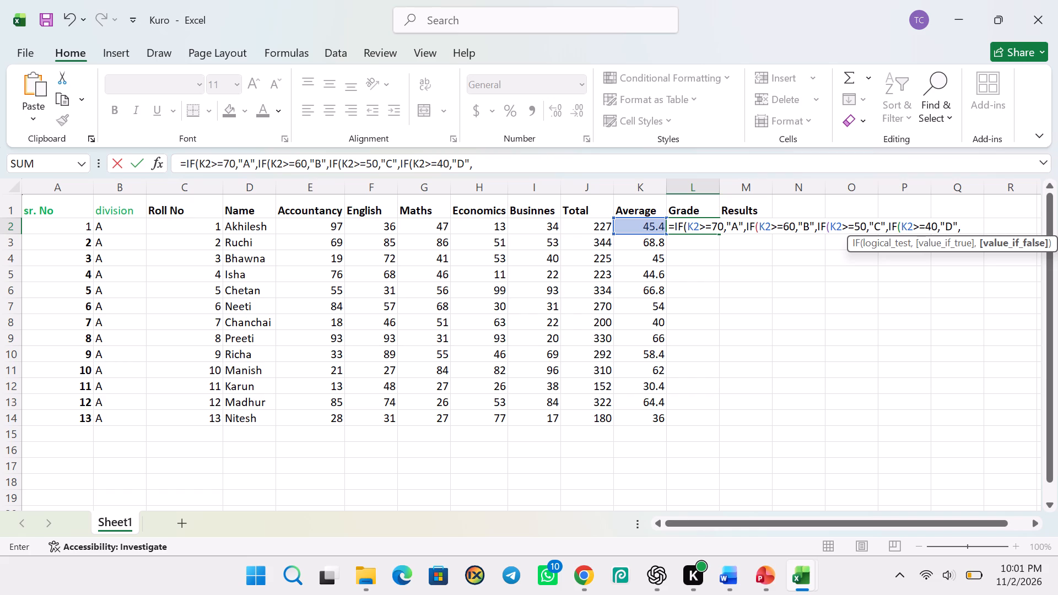
{"action": "type", "text": "IF"}
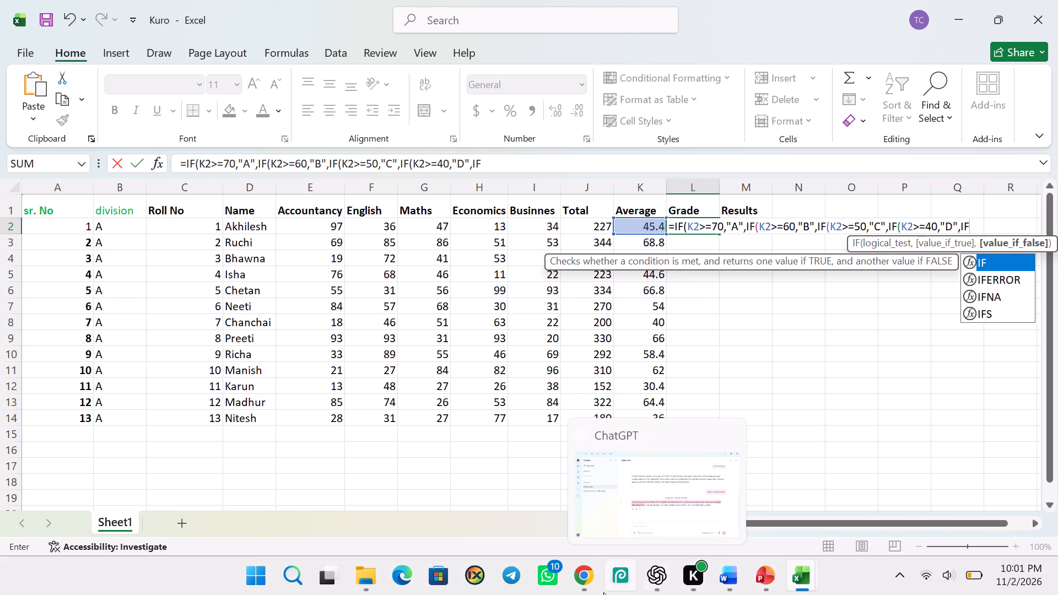
Switch to Chrome and watch the YouTube tutorial section on the remaining letter grades and the final false value, skipping ahead and pausing when done.
{"action": "left_click", "coordinate": [579, 594]}
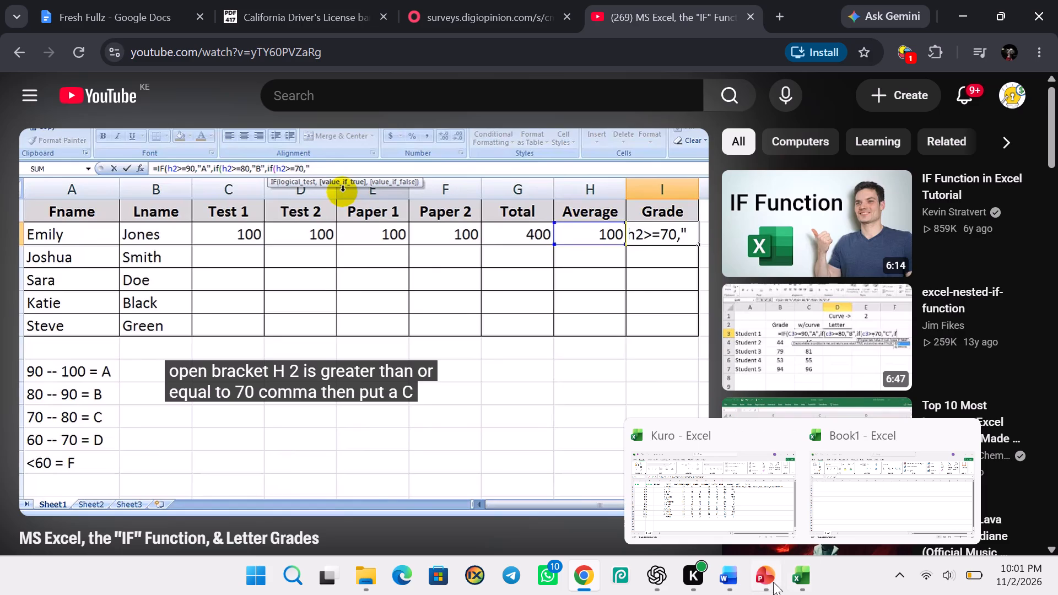
{"action": "left_click", "coordinate": [587, 417]}
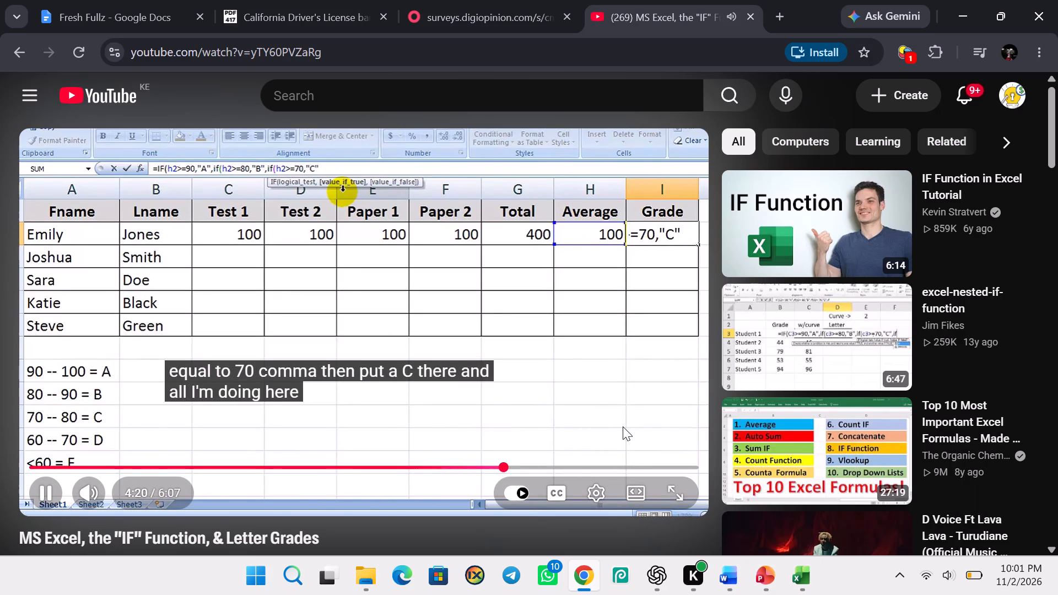
{"action": "left_click", "coordinate": [527, 466]}
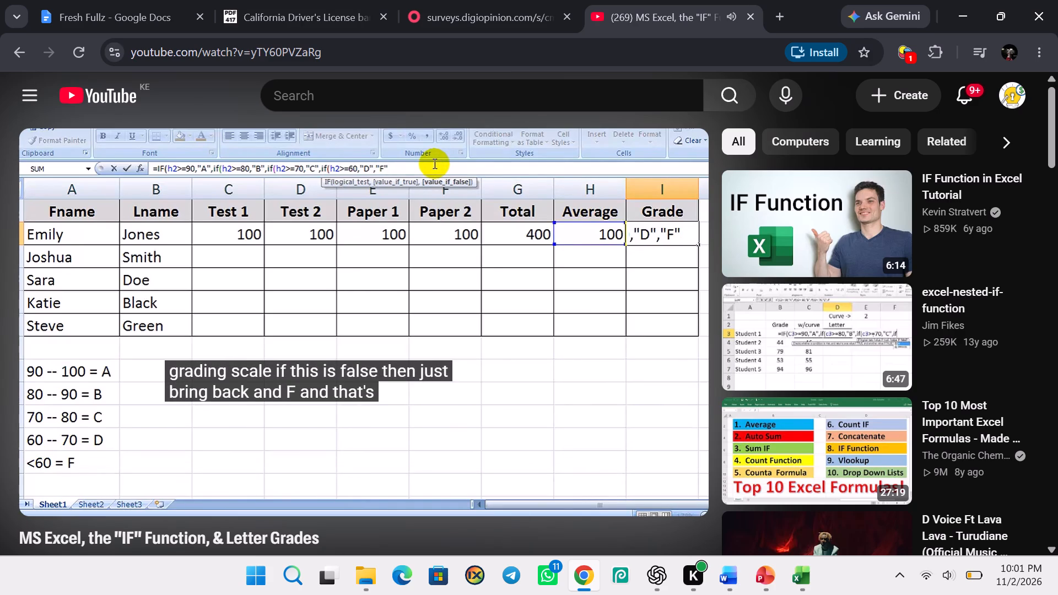
{"action": "left_click", "coordinate": [412, 331]}
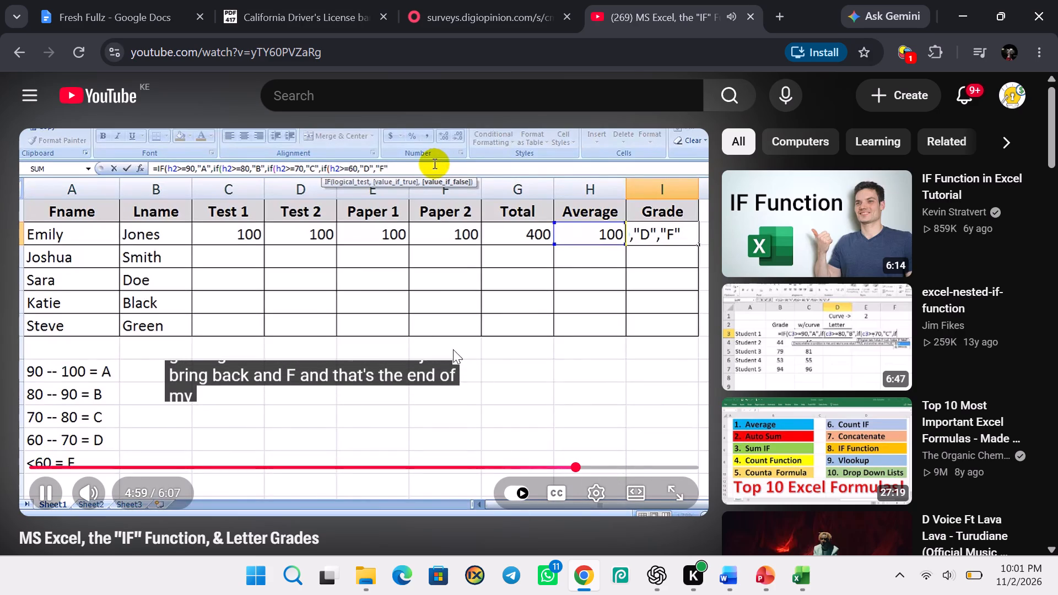
Switch to the Kuro workbook in Excel and replace the trailing IF in the L2 formula with "F" as the final false value.
{"action": "left_click", "coordinate": [814, 583]}
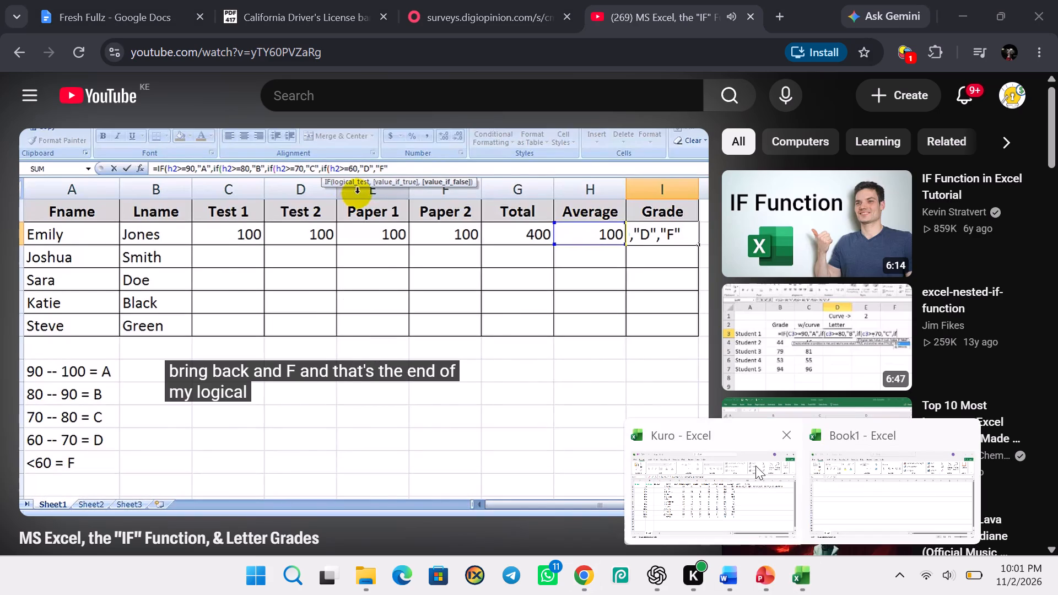
{"action": "left_click", "coordinate": [746, 509]}
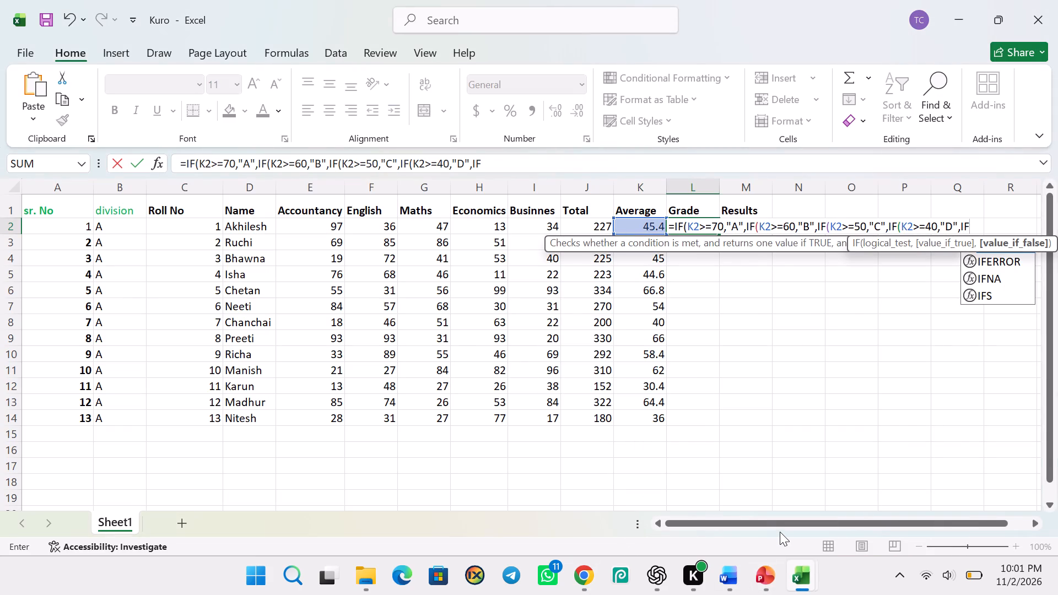
{"action": "key", "text": "BackSpace"}
{"action": "key", "text": "BackSpace"}
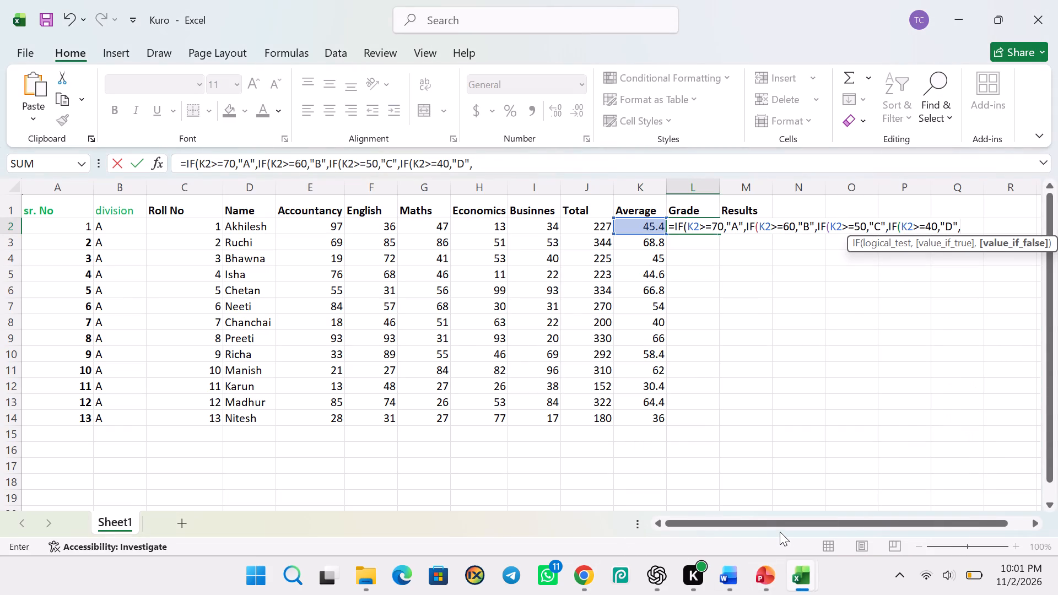
{"action": "key", "text": "shift+quotedbl"}
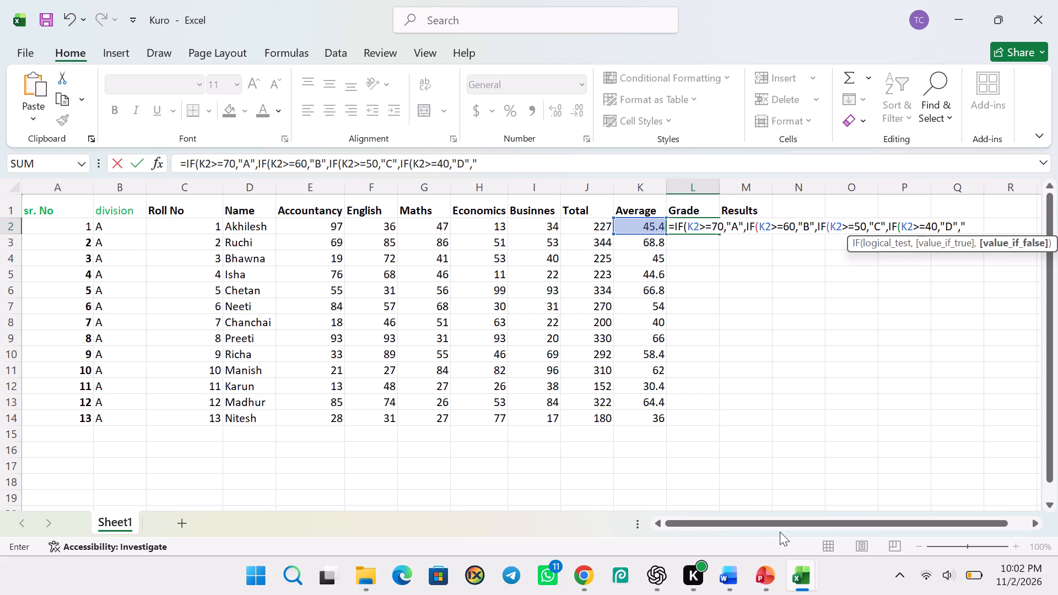
{"action": "key", "text": "f"}
{"action": "key", "text": "shift+quotedbl"}
Switch to Chrome and watch the YouTube tutorial section on closing the nested IF formula's brackets, pausing once it is shown.
{"action": "left_click", "coordinate": [576, 586]}
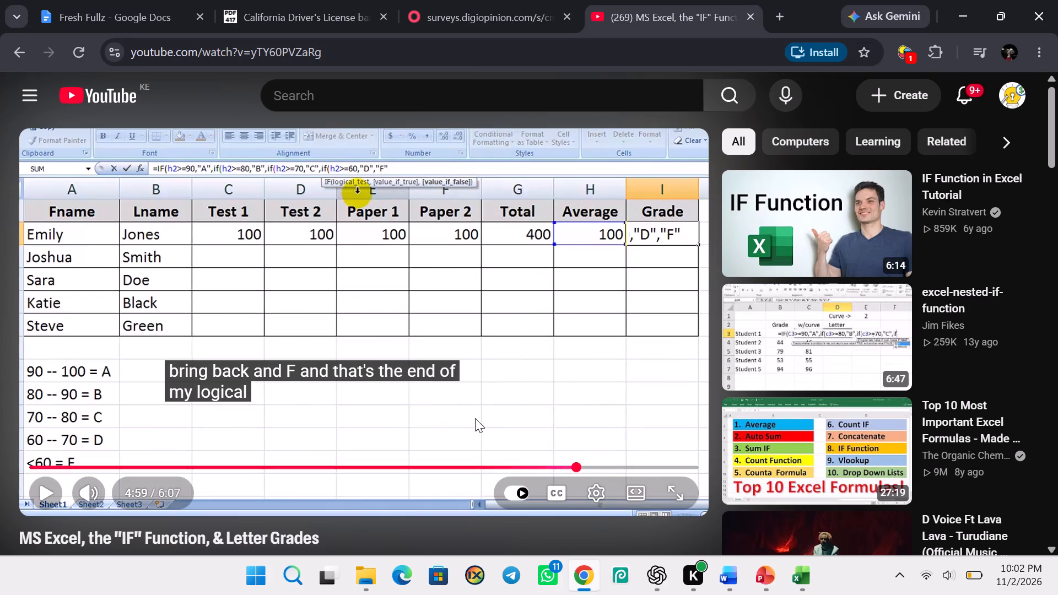
{"action": "left_click", "coordinate": [398, 391]}
{"action": "left_click", "coordinate": [397, 391]}
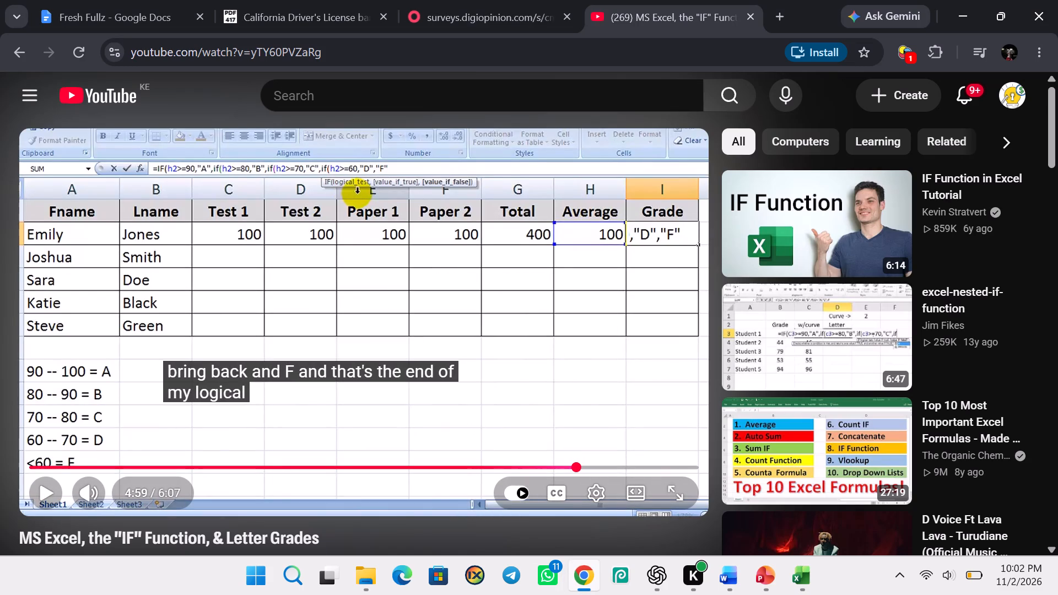
{"action": "left_click", "coordinate": [367, 389]}
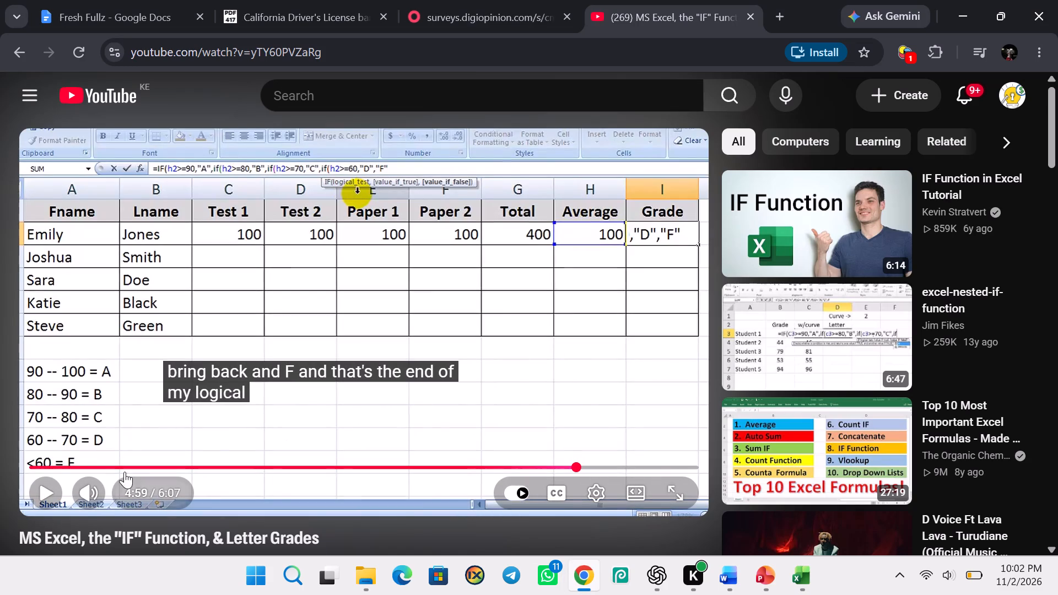
{"action": "left_click", "coordinate": [52, 497]}
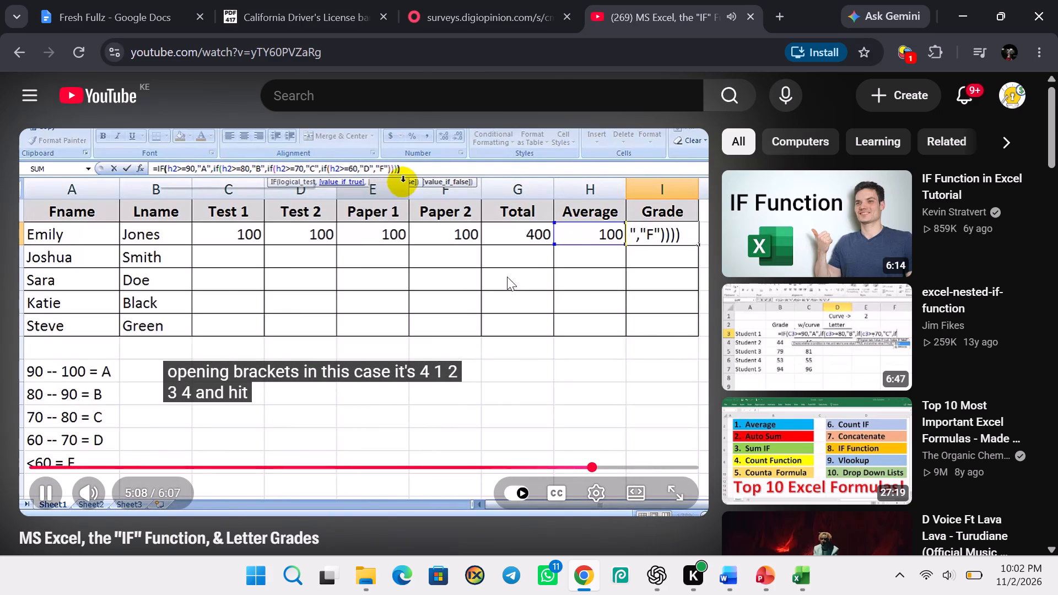
{"action": "left_click", "coordinate": [391, 274]}
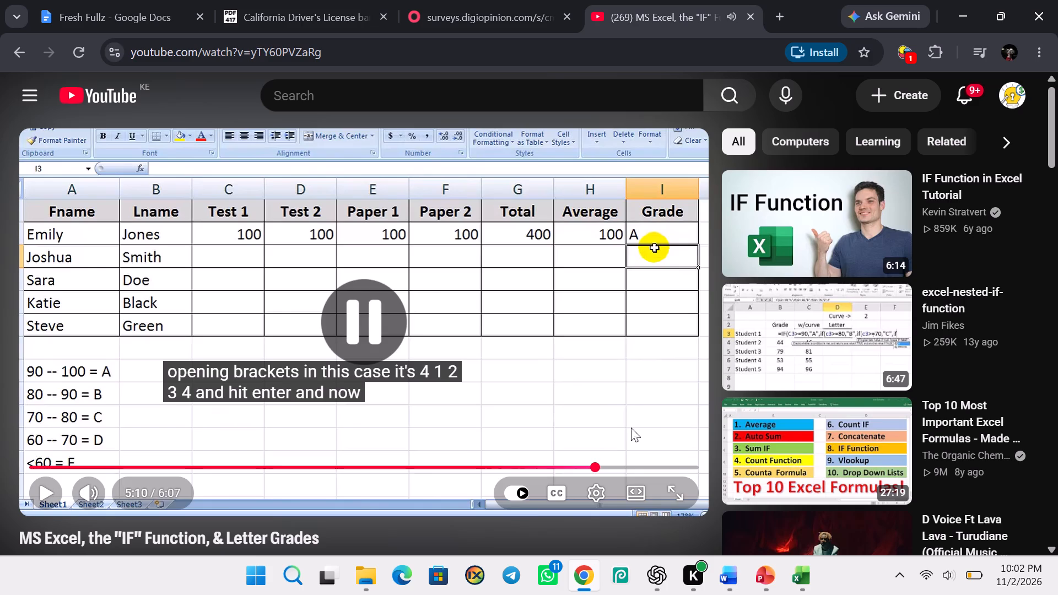
Switch to the Kuro workbook in Excel and finish the L2 formula with four closing parentheses.
{"action": "left_click", "coordinate": [804, 577]}
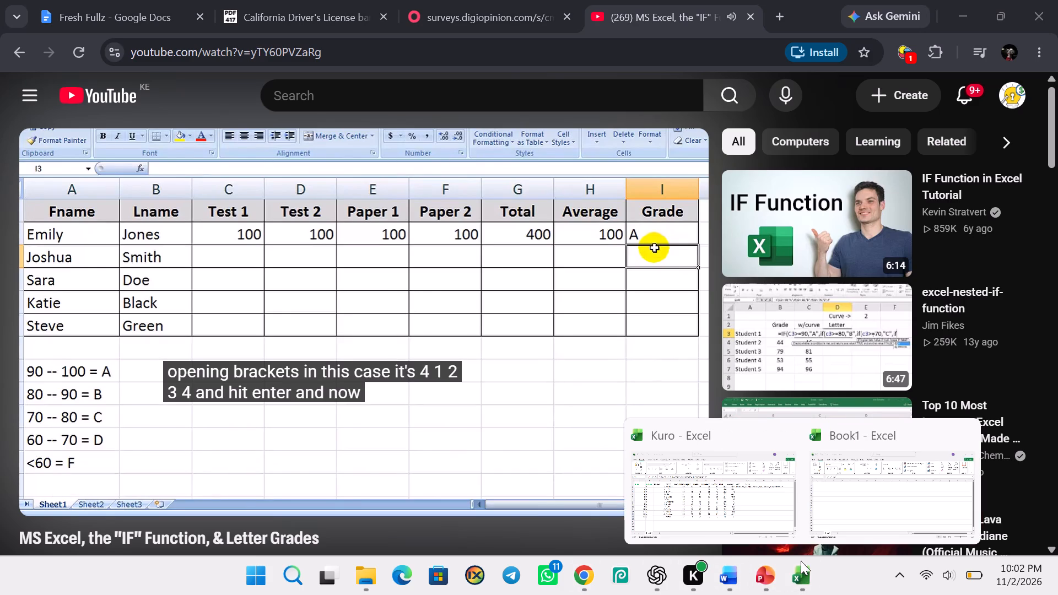
{"action": "left_click", "coordinate": [838, 494]}
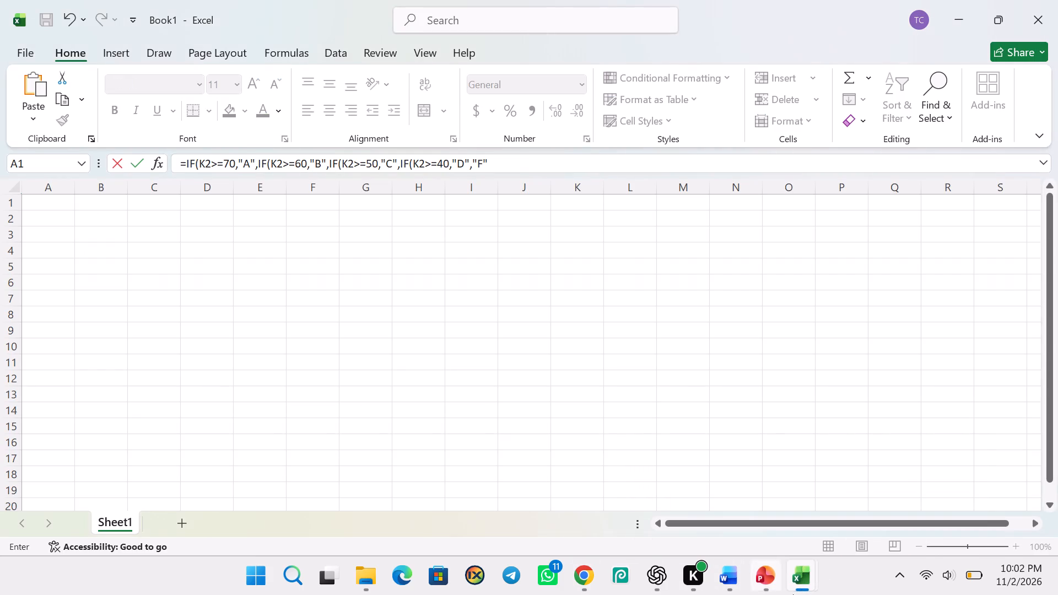
{"action": "left_click", "coordinate": [1037, 18]}
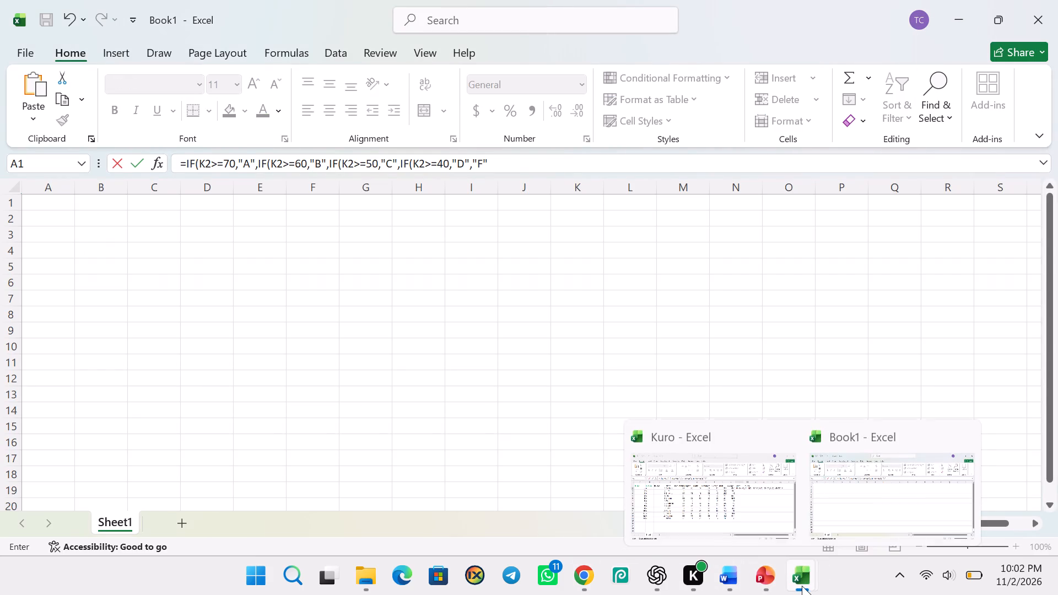
{"action": "left_click", "coordinate": [751, 504]}
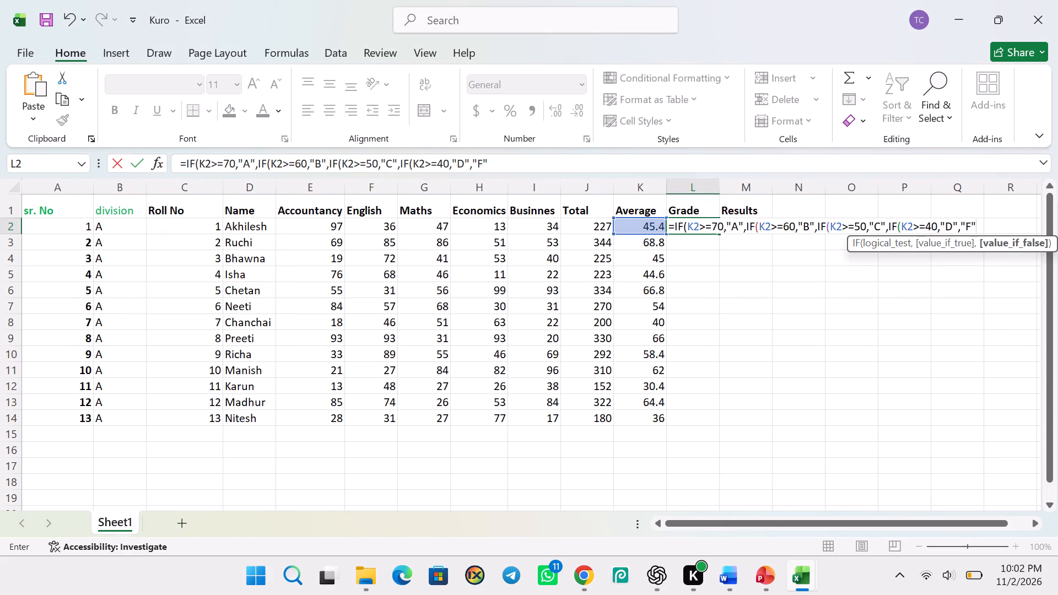
{"action": "type", "text": "))))"}
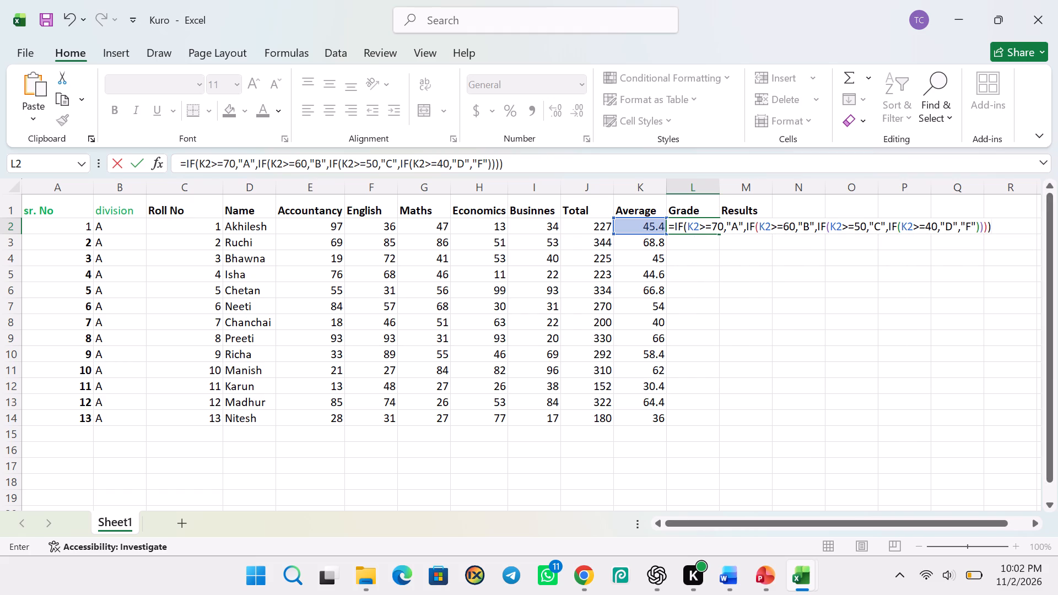
{"action": "key", "text": "Return"}
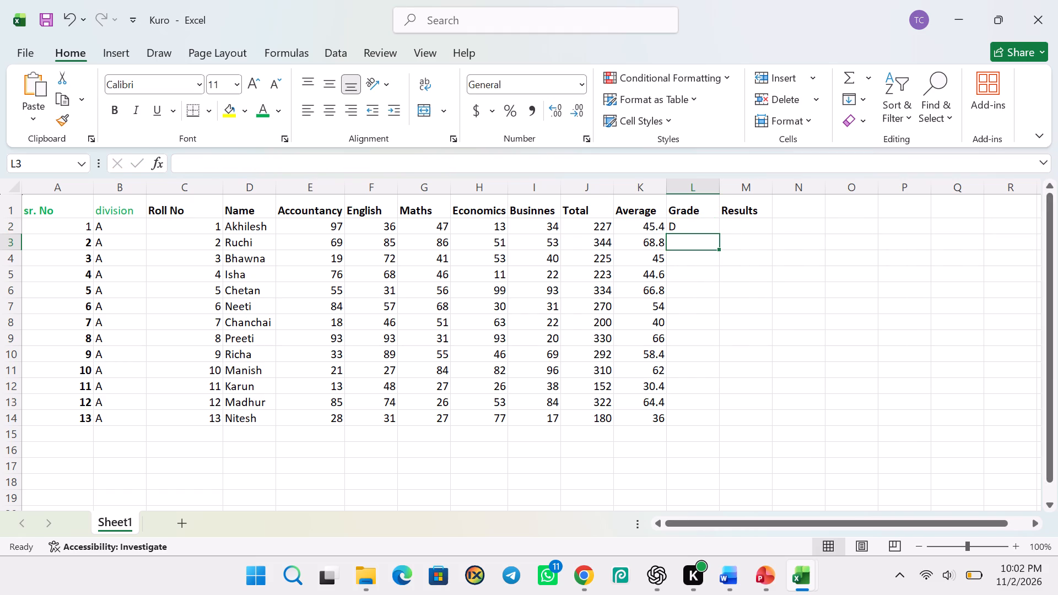
Fill the L2 grade formula down the Grade column through L14.
{"action": "left_click", "coordinate": [694, 229]}
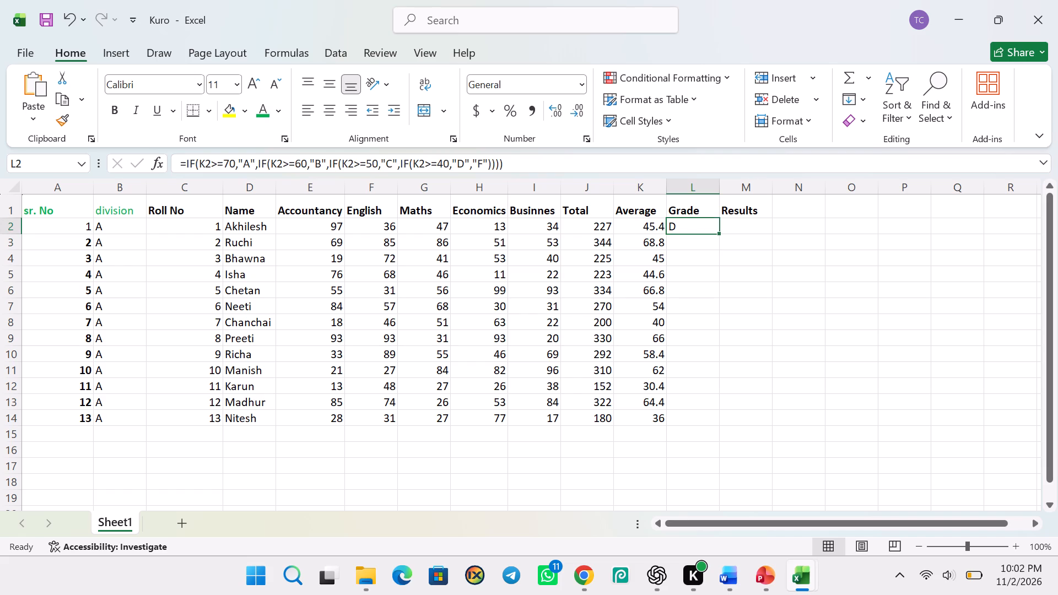
{"action": "left_click_drag", "start_coordinate": [716, 231], "coordinate": [739, 430]}
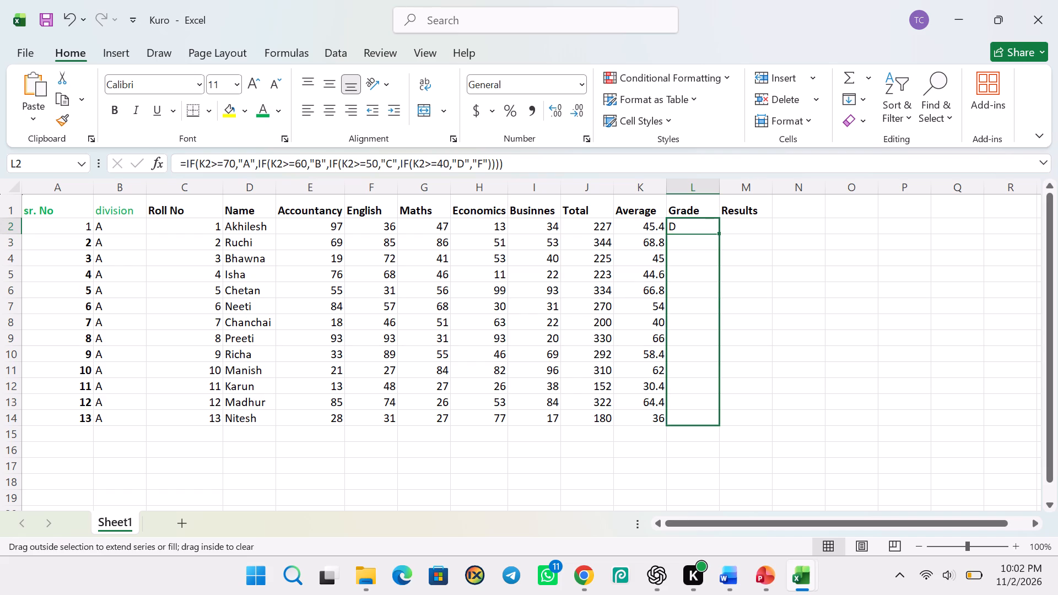
{"action": "left_click_drag", "start_coordinate": [739, 430], "coordinate": [739, 432]}
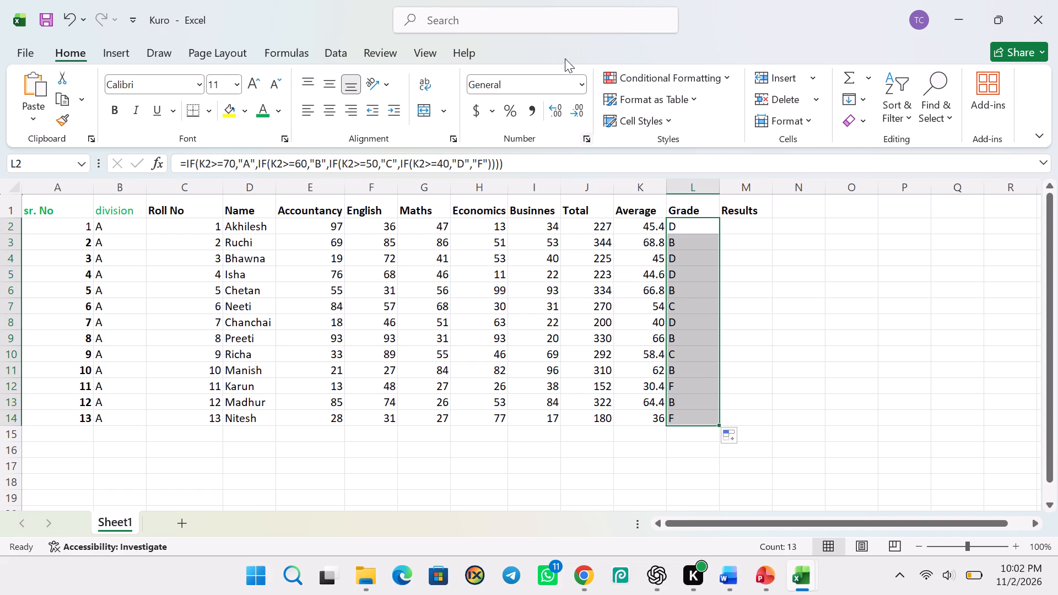
Save the Kuro workbook.
{"action": "left_click", "coordinate": [39, 28]}
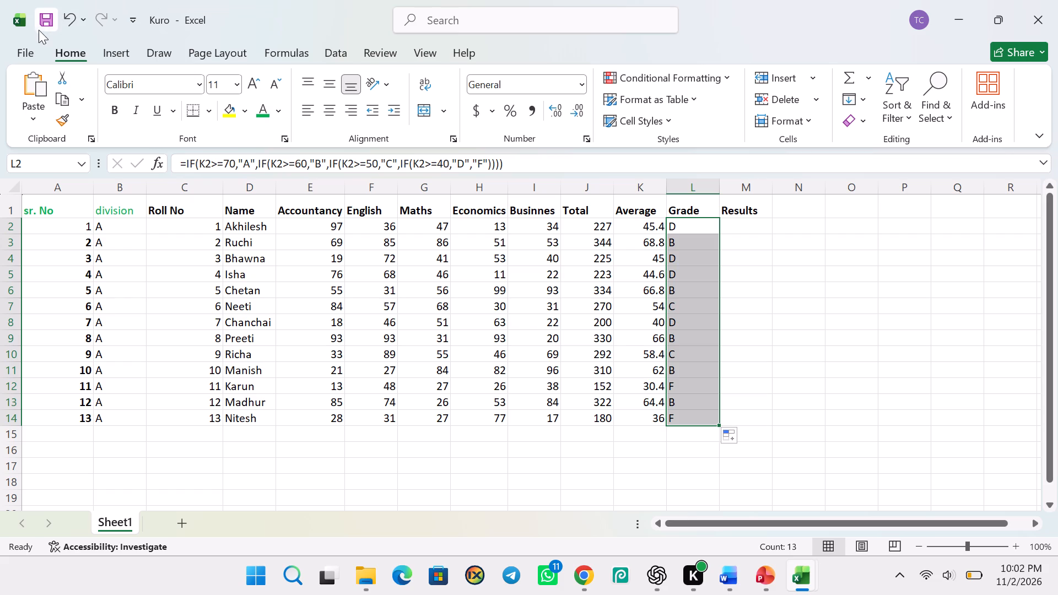
{"action": "left_click", "coordinate": [48, 25]}
Start an IF formula in M2 under Results with the logical test L2>=D.
{"action": "left_click", "coordinate": [743, 229]}
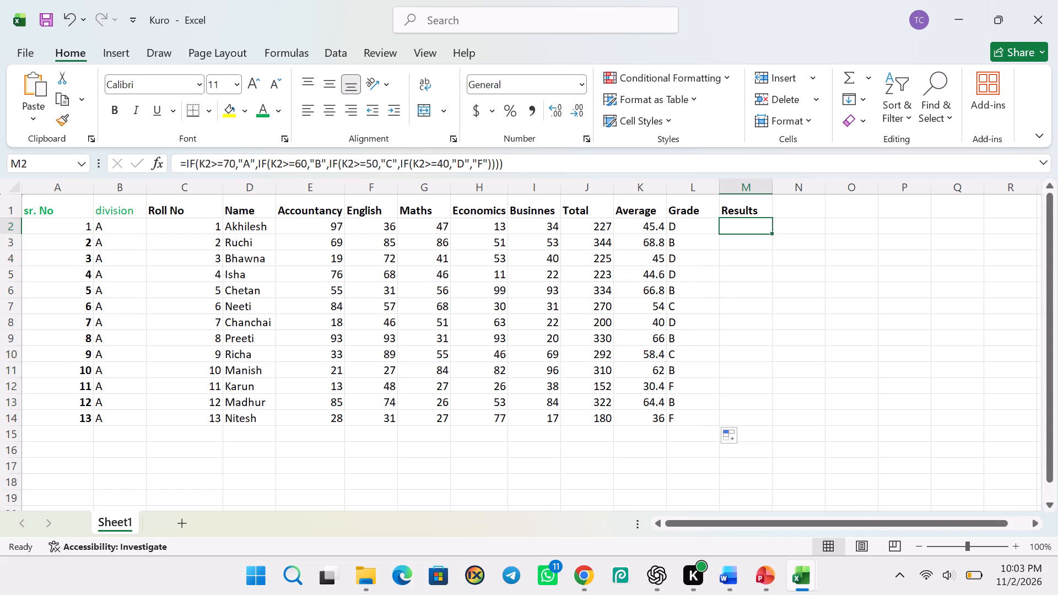
{"action": "key", "text": "equal"}
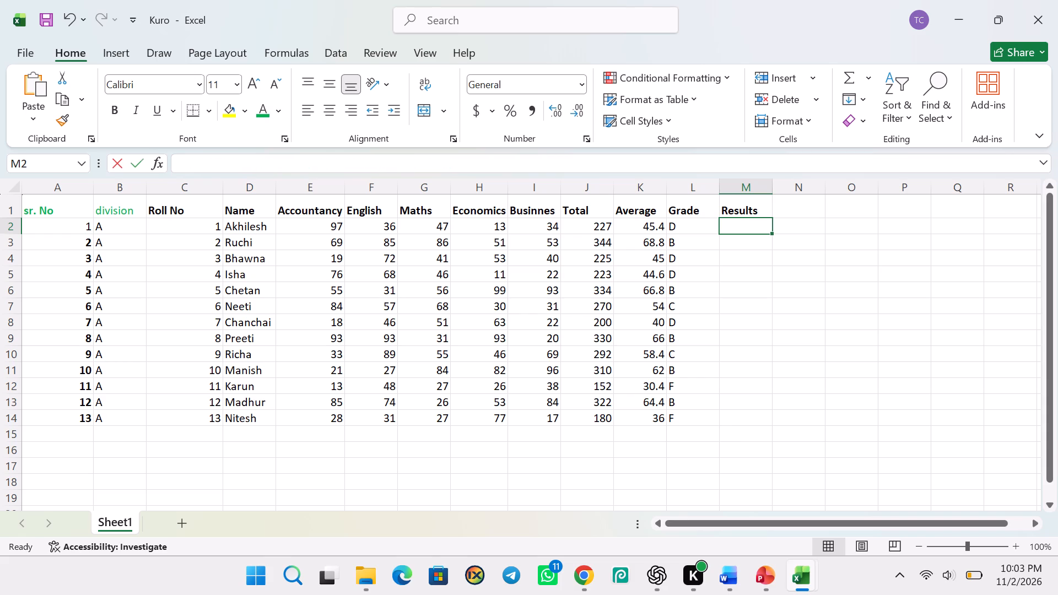
{"action": "key", "text": "i"}
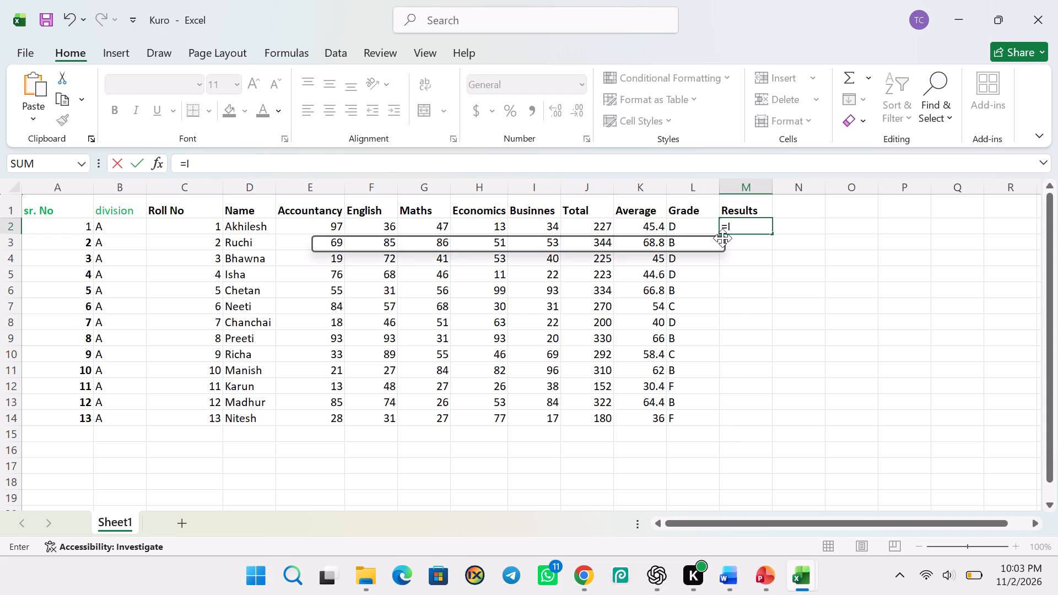
{"action": "double_click", "coordinate": [776, 240]}
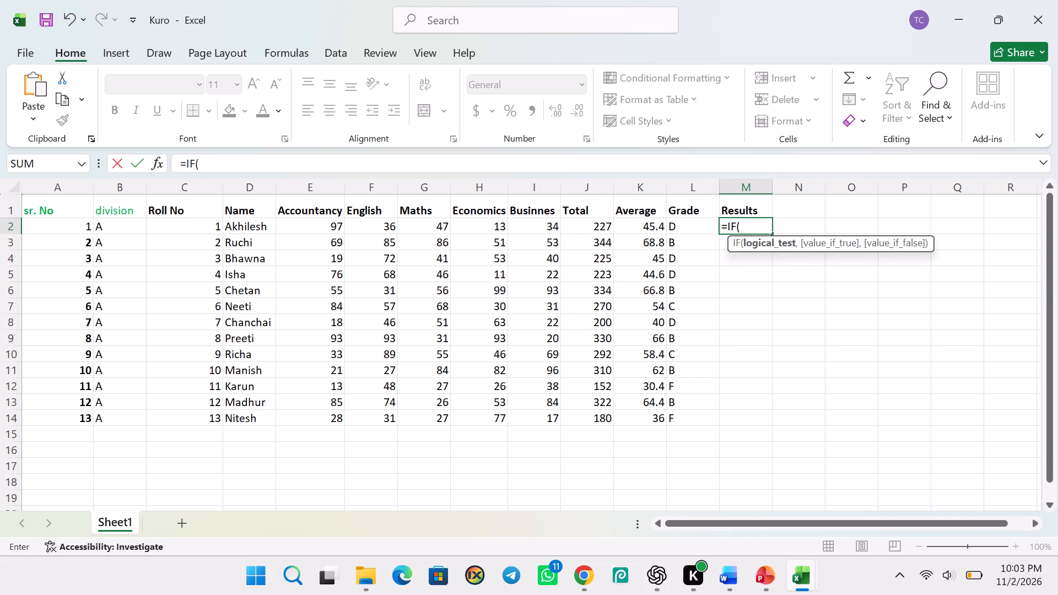
{"action": "type", "text": "L2"}
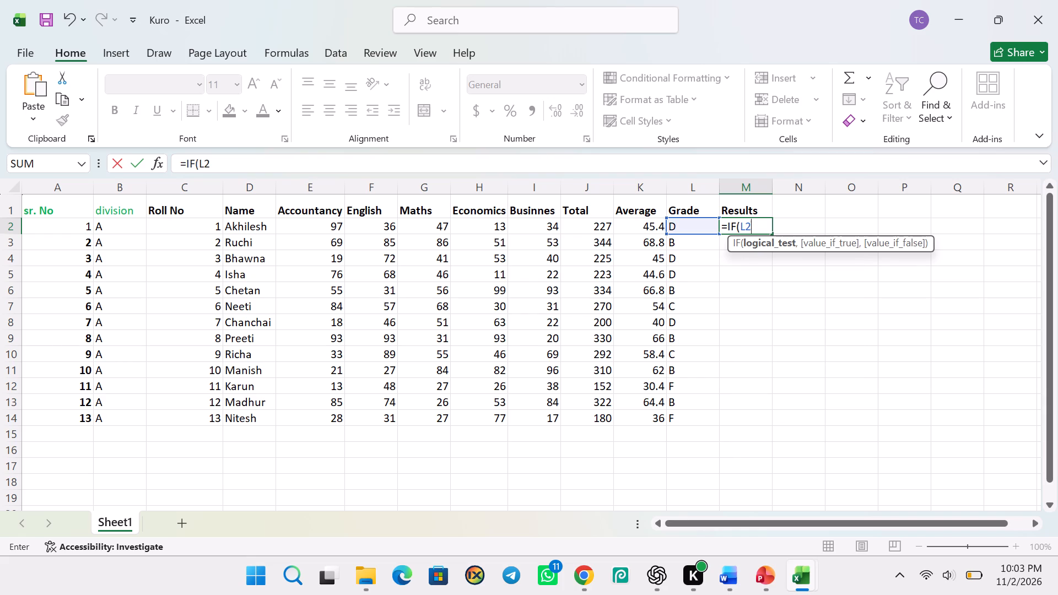
{"action": "key", "text": "shift+greater"}
{"action": "key", "text": "equal"}
{"action": "key", "text": "d"}
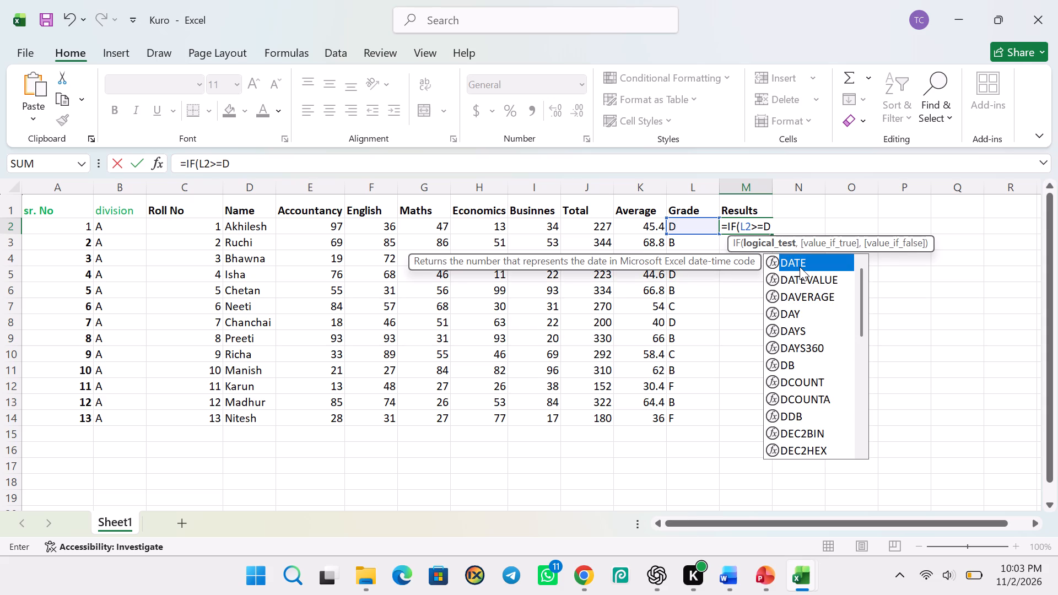
{"action": "key", "text": "comma"}
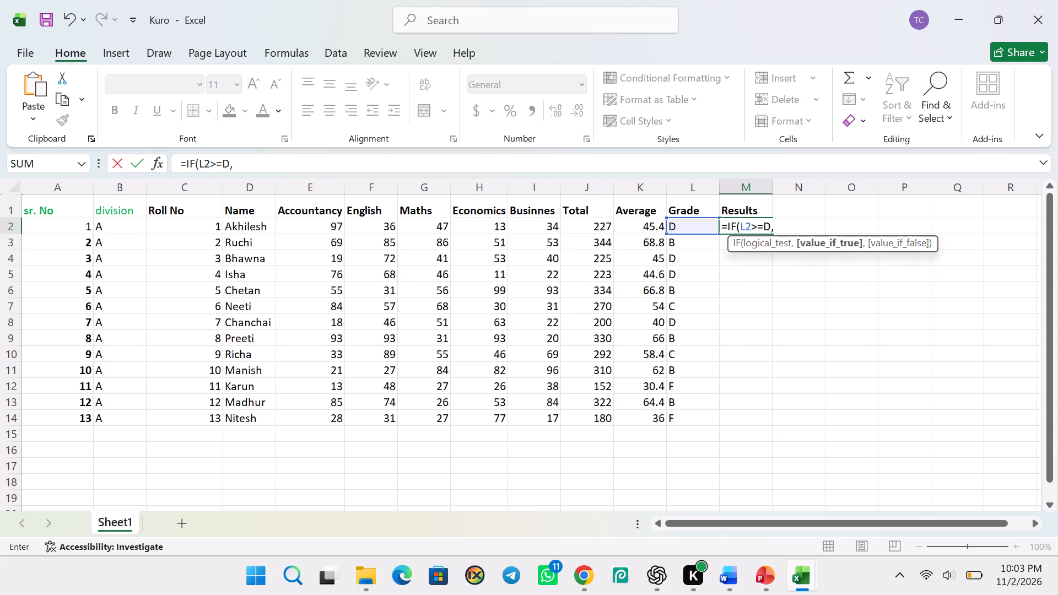
Complete the M2 formula with "PASS" as the true value and "FAIL" as the false value, and enter it.
{"action": "key", "text": "shift+quotedbl"}
{"action": "type", "text": "PASS"}
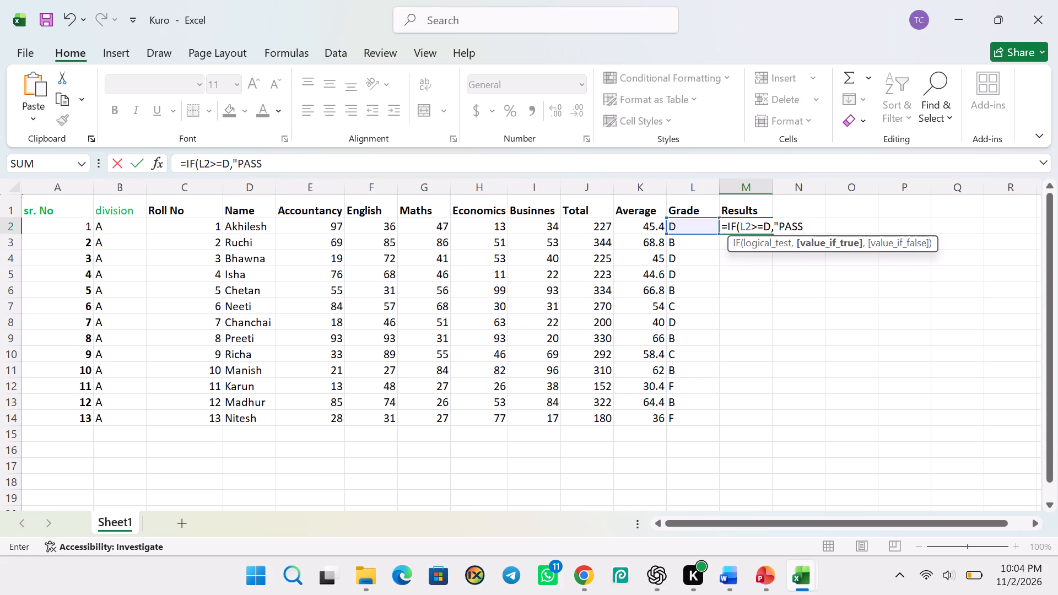
{"action": "type", "text": "\"'"}
{"action": "key", "text": "BackSpace"}
{"action": "key", "text": "comma"}
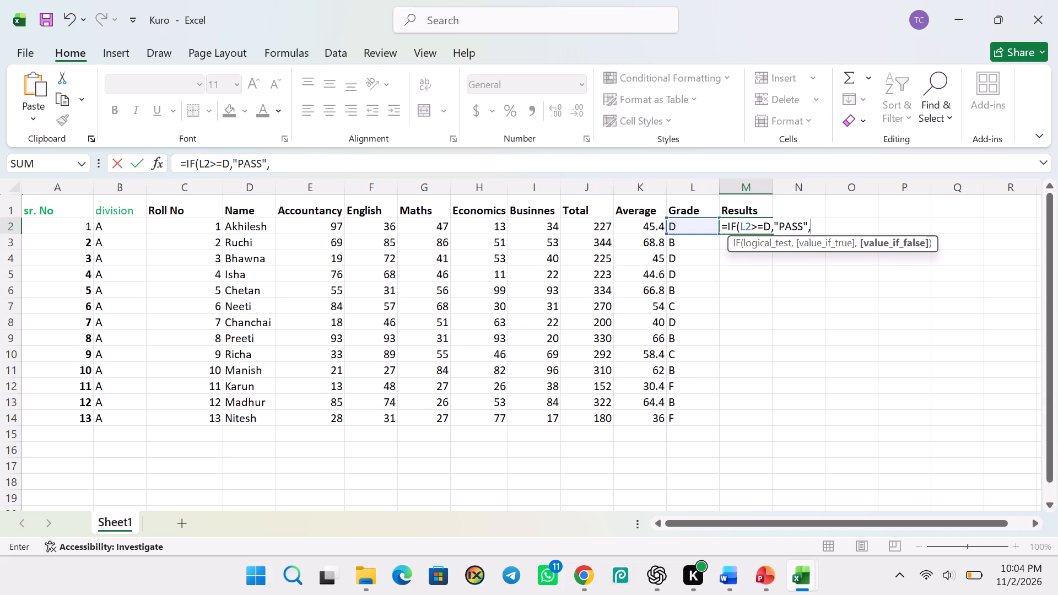
{"action": "key", "text": "shift+quotedbl"}
{"action": "type", "text": "FAIL"}
{"action": "key", "text": "shift+quotedbl"}
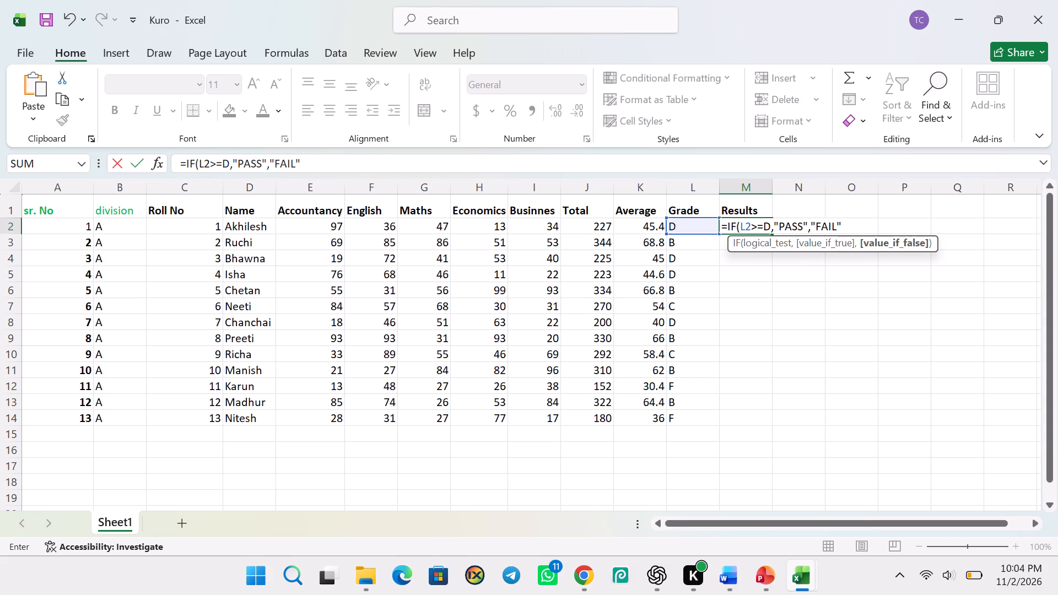
{"action": "key", "text": "shift+parenright"}
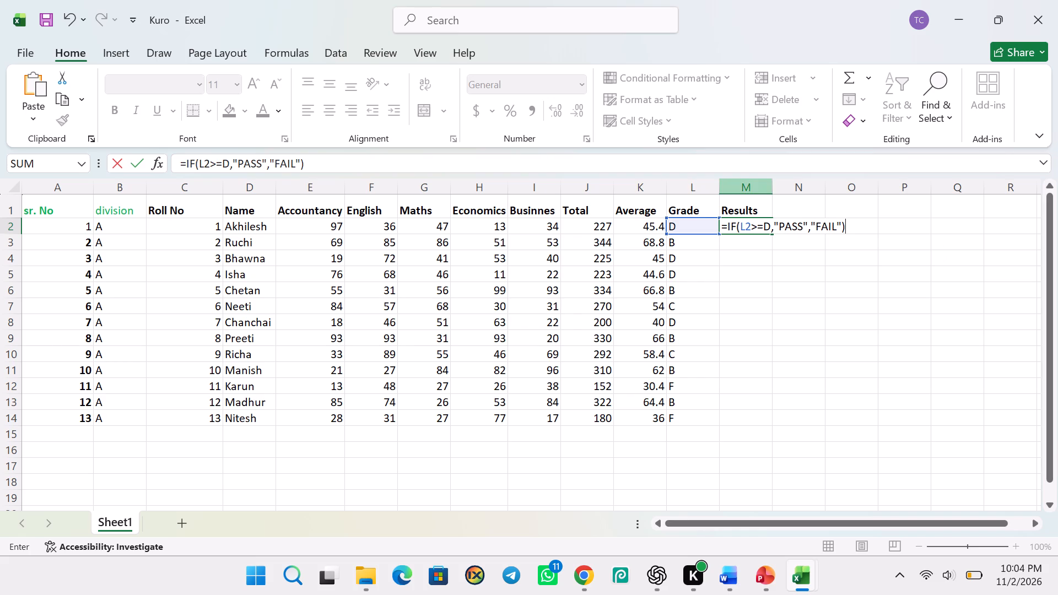
{"action": "key", "text": "Return"}
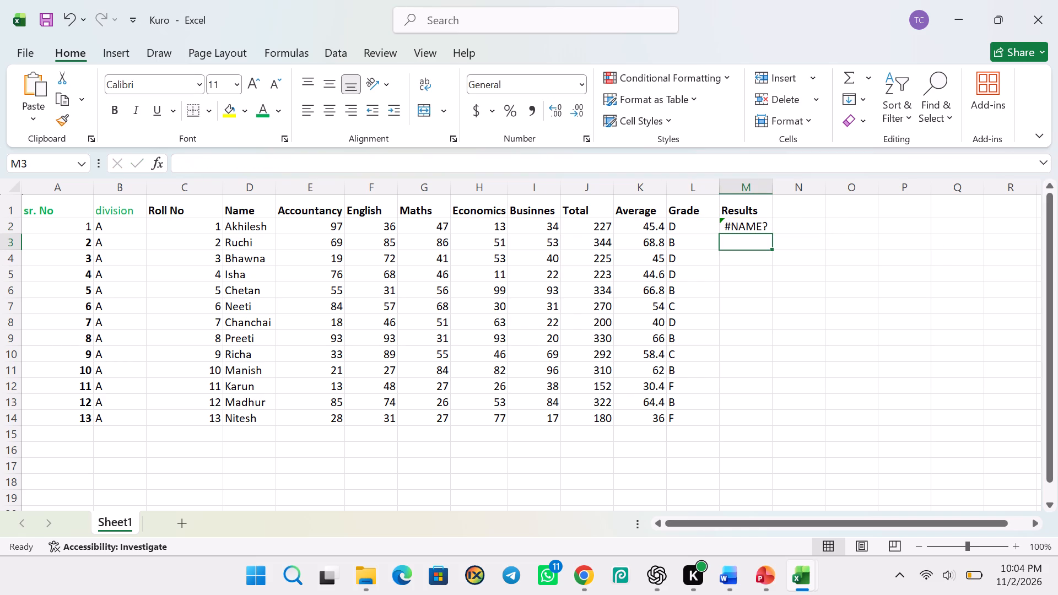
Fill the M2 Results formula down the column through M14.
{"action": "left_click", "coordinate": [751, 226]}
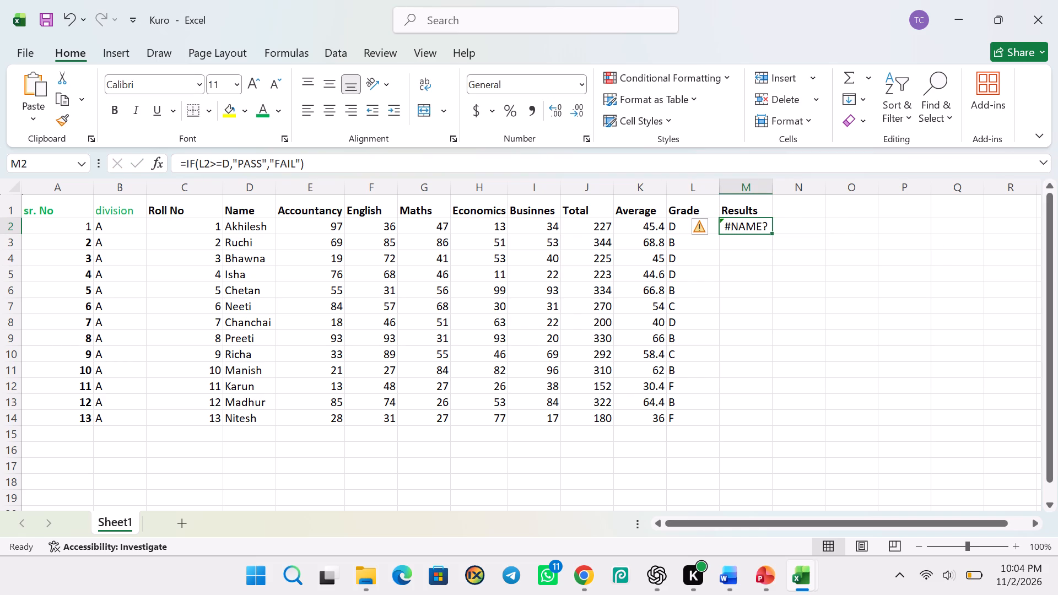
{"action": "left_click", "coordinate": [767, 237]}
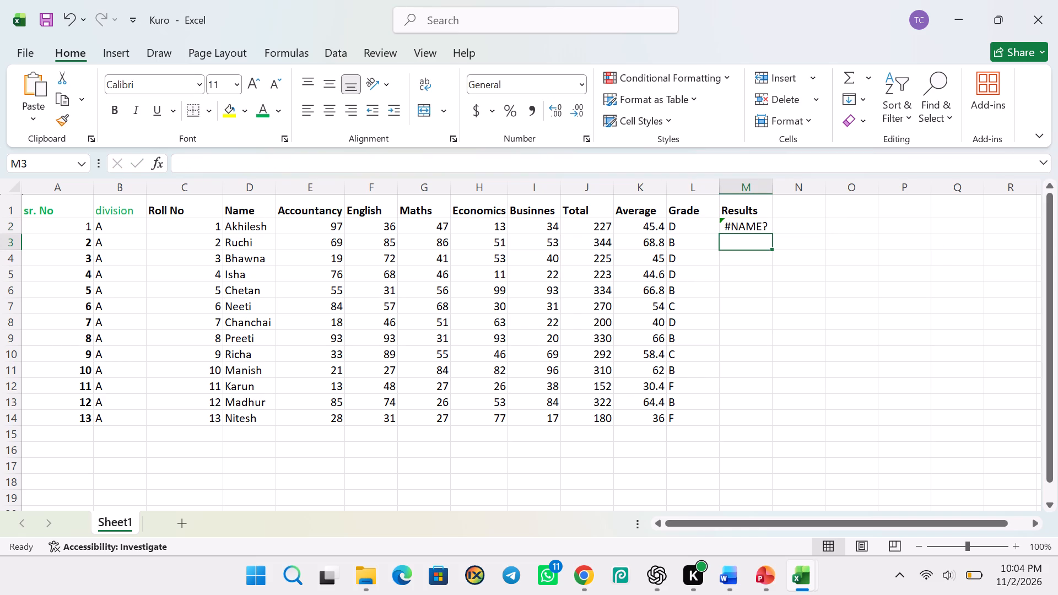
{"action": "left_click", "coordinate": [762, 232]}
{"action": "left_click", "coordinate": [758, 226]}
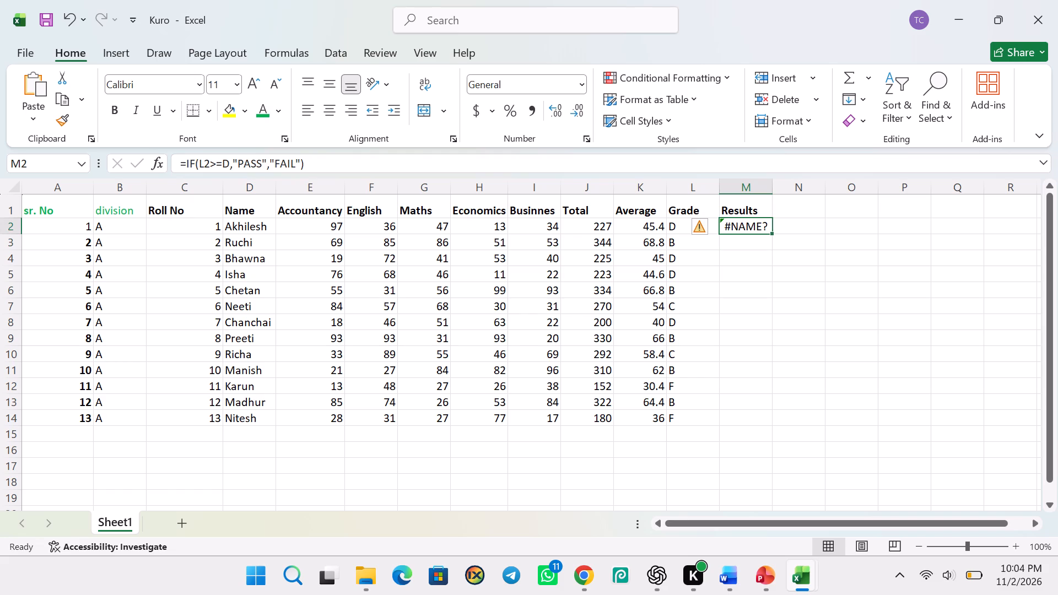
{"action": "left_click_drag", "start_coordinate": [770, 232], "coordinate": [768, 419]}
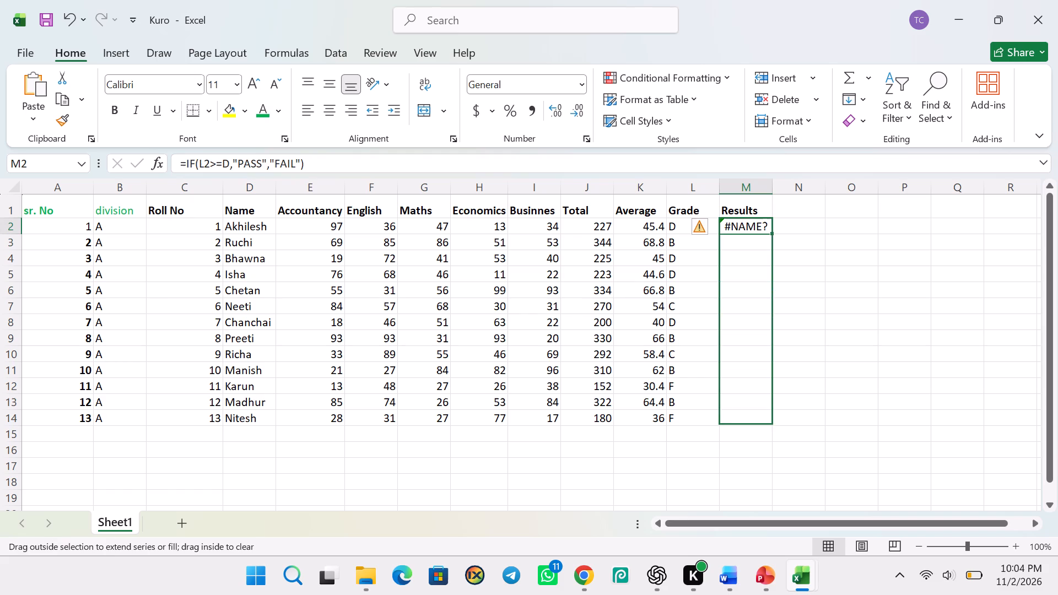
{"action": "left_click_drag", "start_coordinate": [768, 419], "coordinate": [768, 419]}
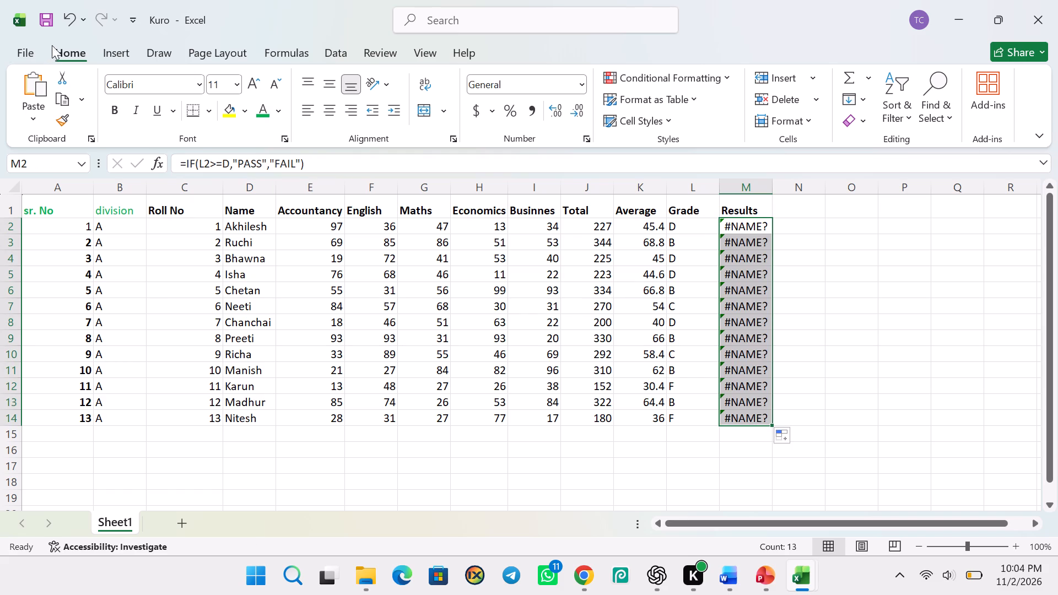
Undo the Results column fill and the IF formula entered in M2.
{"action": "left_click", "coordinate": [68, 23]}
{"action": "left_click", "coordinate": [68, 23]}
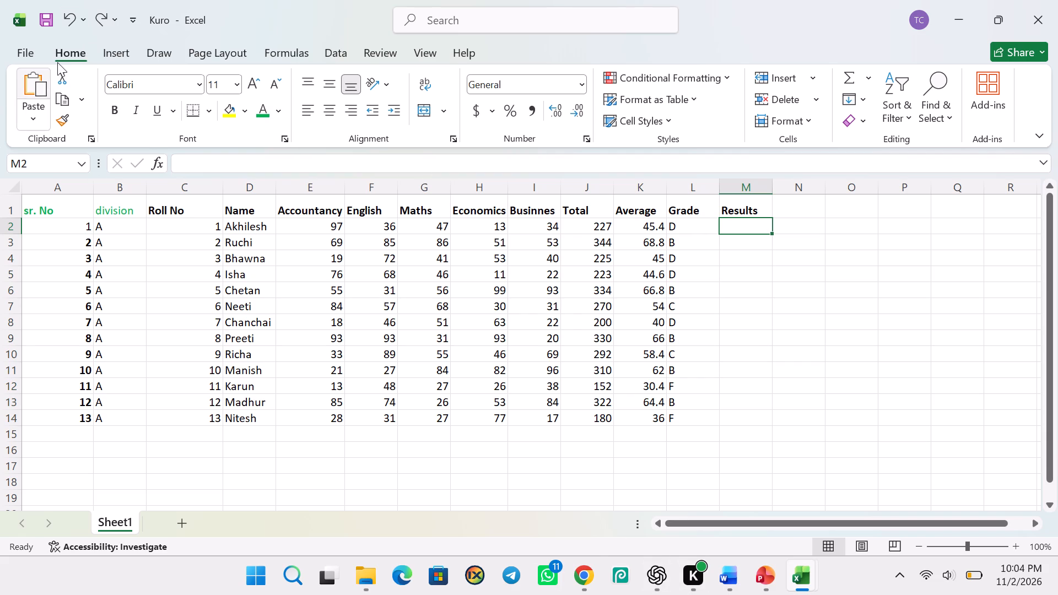
Save the Kuro workbook.
{"action": "left_click", "coordinate": [45, 18]}
Switch to Chrome and search YouTube for "how to grade pass or fail in excel".
{"action": "left_click", "coordinate": [736, 227]}
{"action": "left_click", "coordinate": [582, 571]}
{"action": "left_click", "coordinate": [369, 321]}
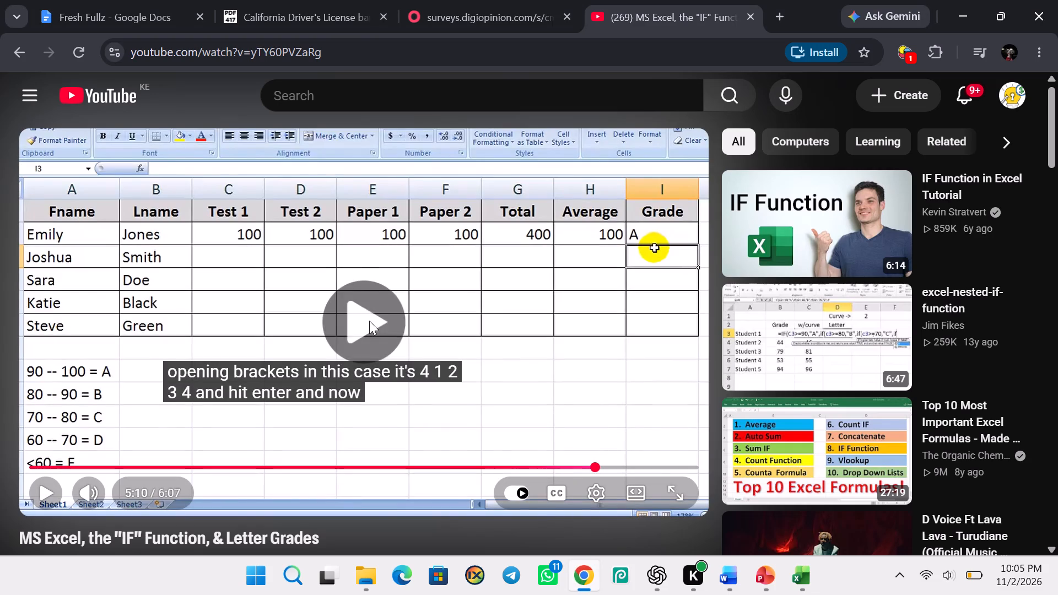
{"action": "left_click", "coordinate": [414, 353]}
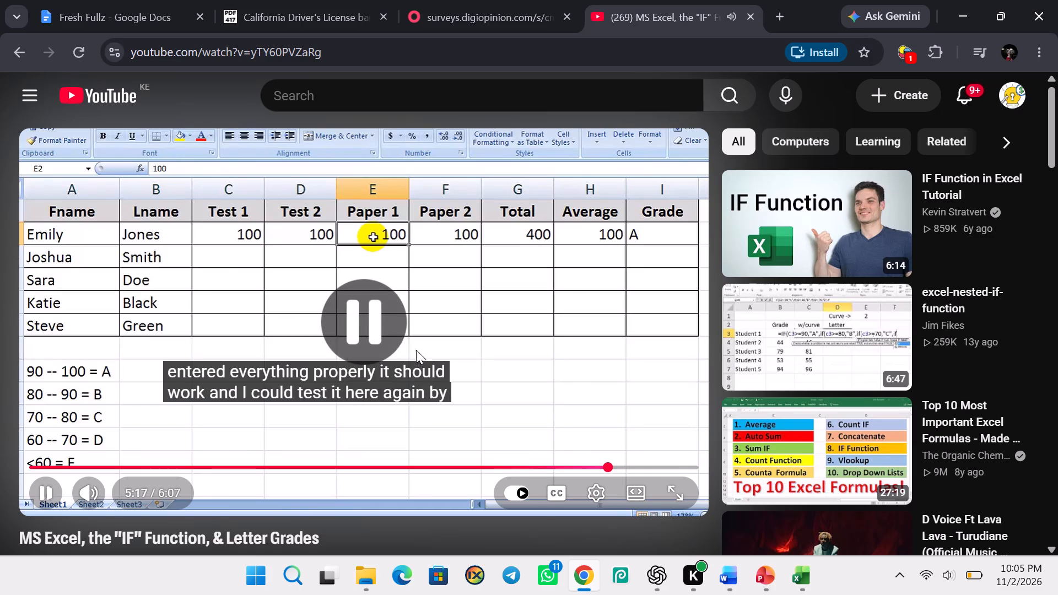
{"action": "left_click", "coordinate": [509, 99]}
{"action": "type", "text": "HOW TO GRADE"}
{"action": "key", "text": "space"}
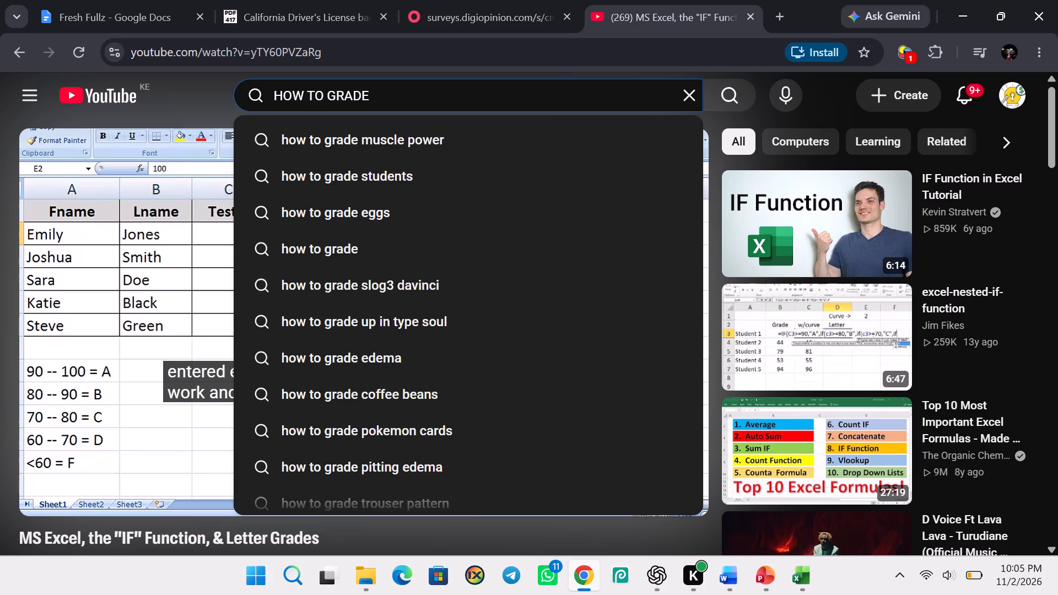
{"action": "type", "text": "PASS"}
{"action": "key", "text": "space"}
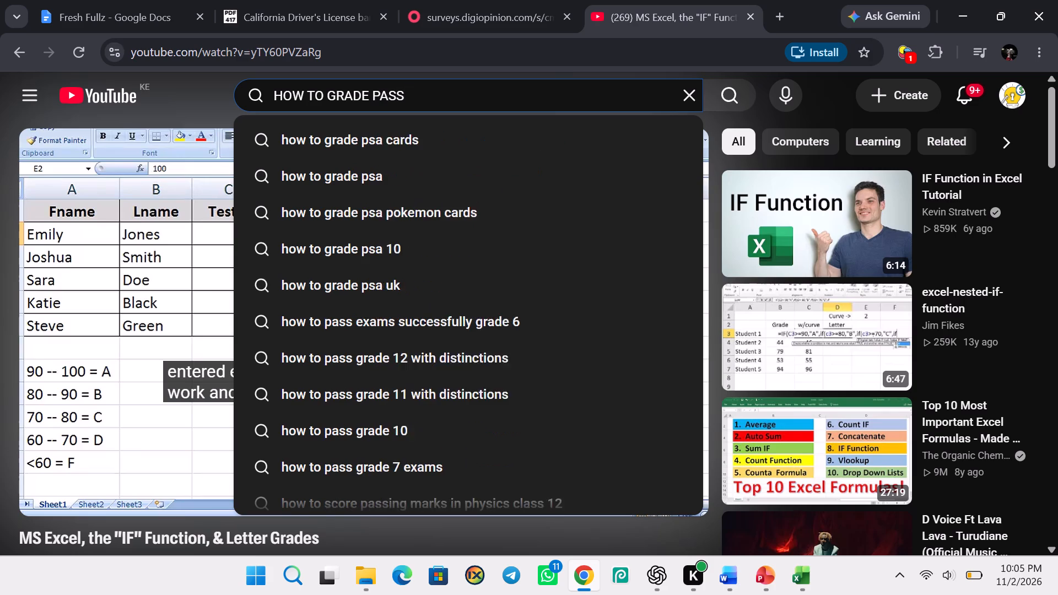
{"action": "type", "text": "OR FAIL"}
{"action": "key", "text": "space"}
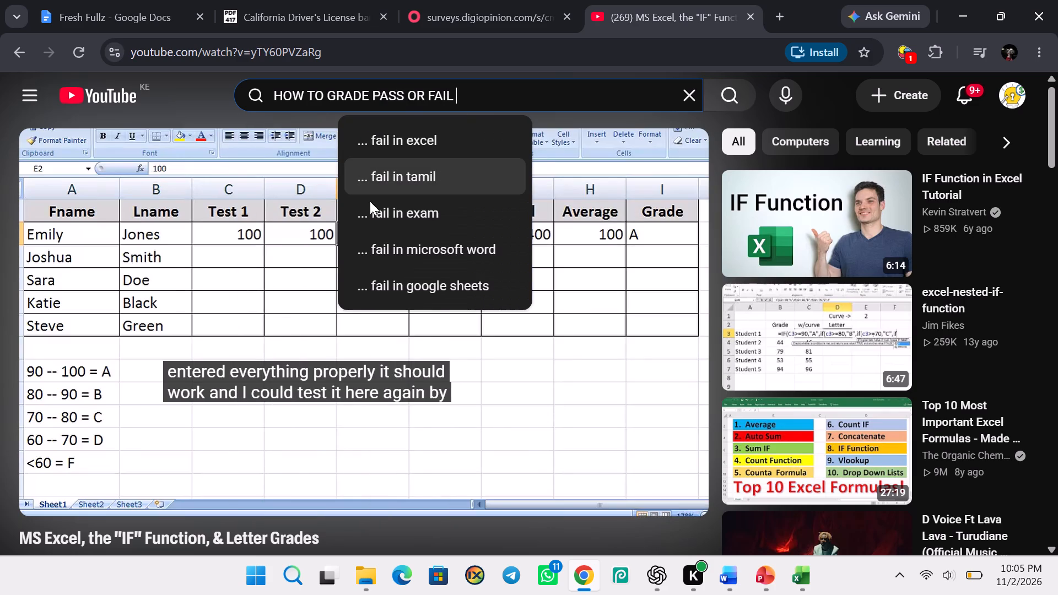
{"action": "left_click", "coordinate": [401, 142]}
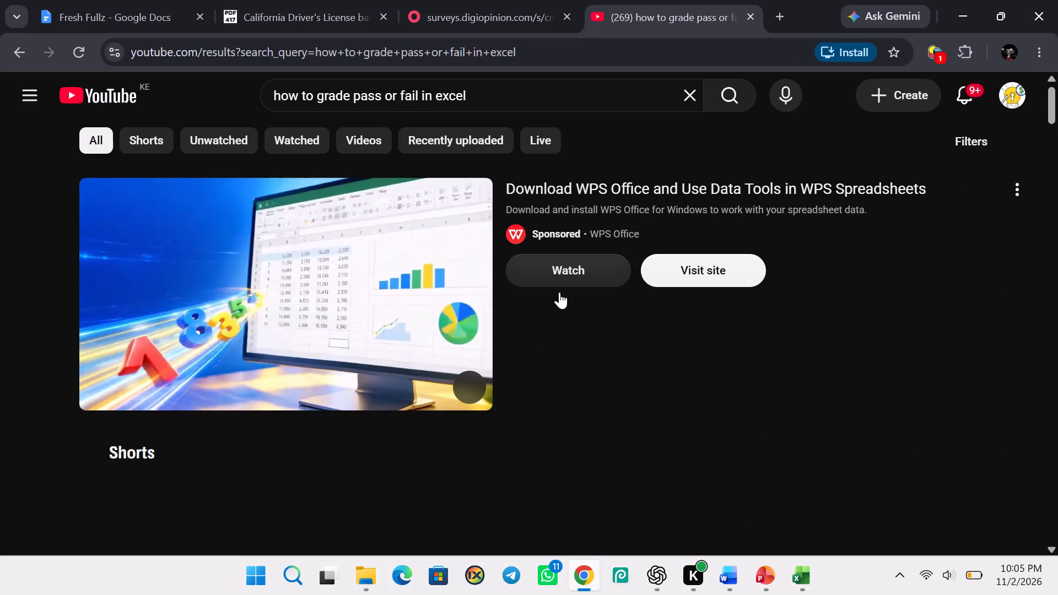
Open the "Excel IF function trick (In 20 seconds)" short and watch how its PASS/FAIL formula is built, pausing it at the end.
{"action": "scroll", "coordinate": [401, 359], "scroll_direction": "down", "scroll_amount": 3}
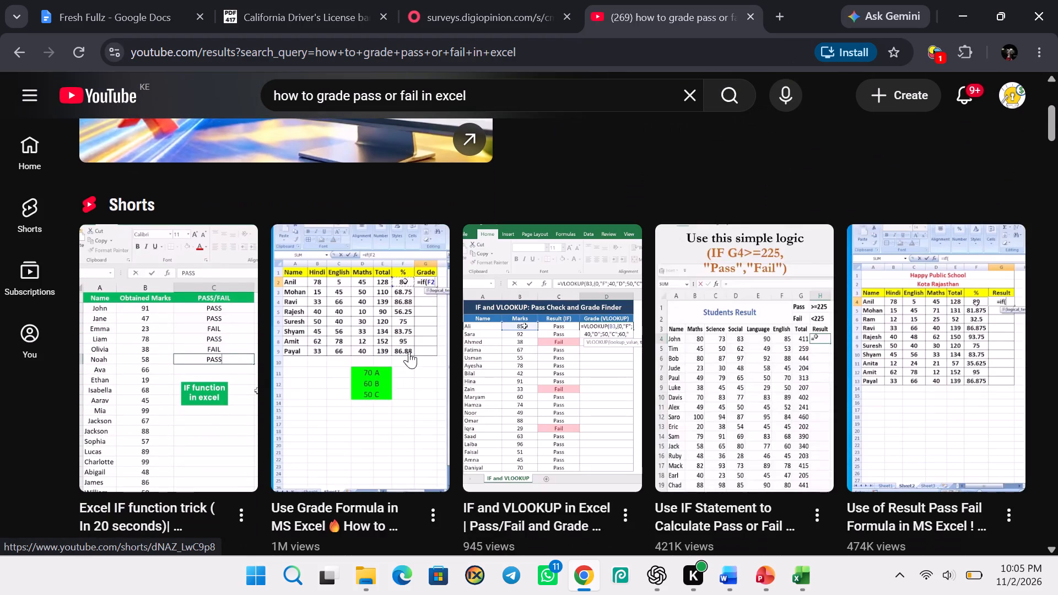
{"action": "left_click", "coordinate": [213, 373]}
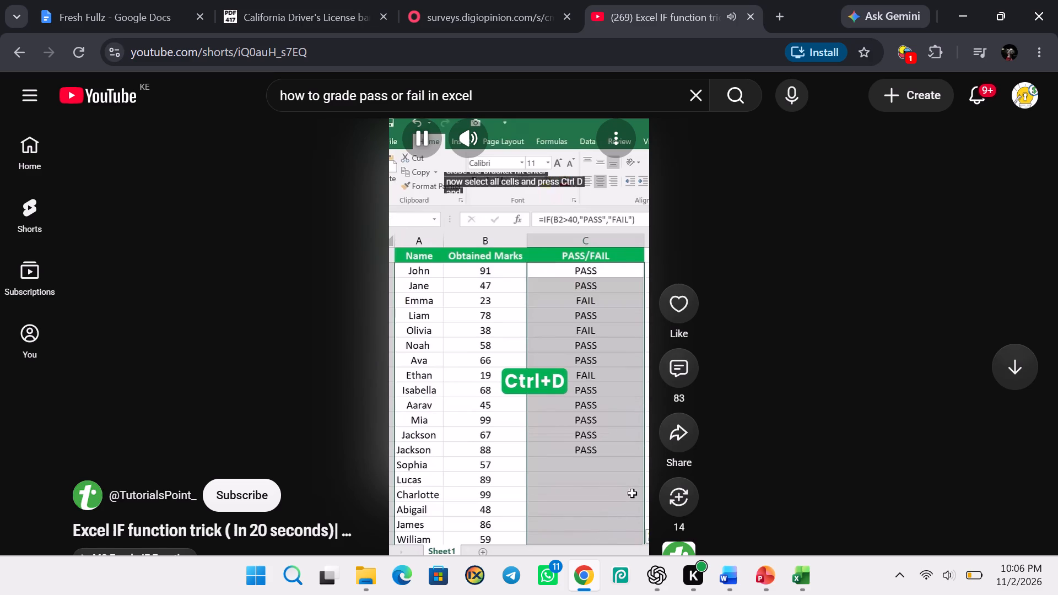
{"action": "left_click", "coordinate": [462, 268]}
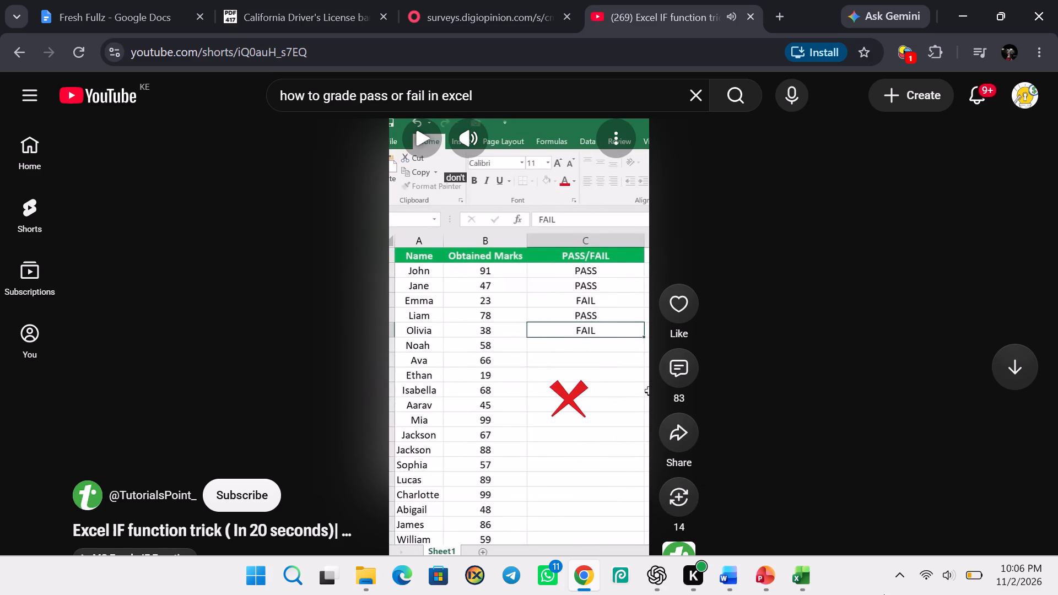
Return to the Kuro workbook in Excel and start an IF formula in M2 with the logical test K2>=40.
{"action": "left_click", "coordinate": [810, 587]}
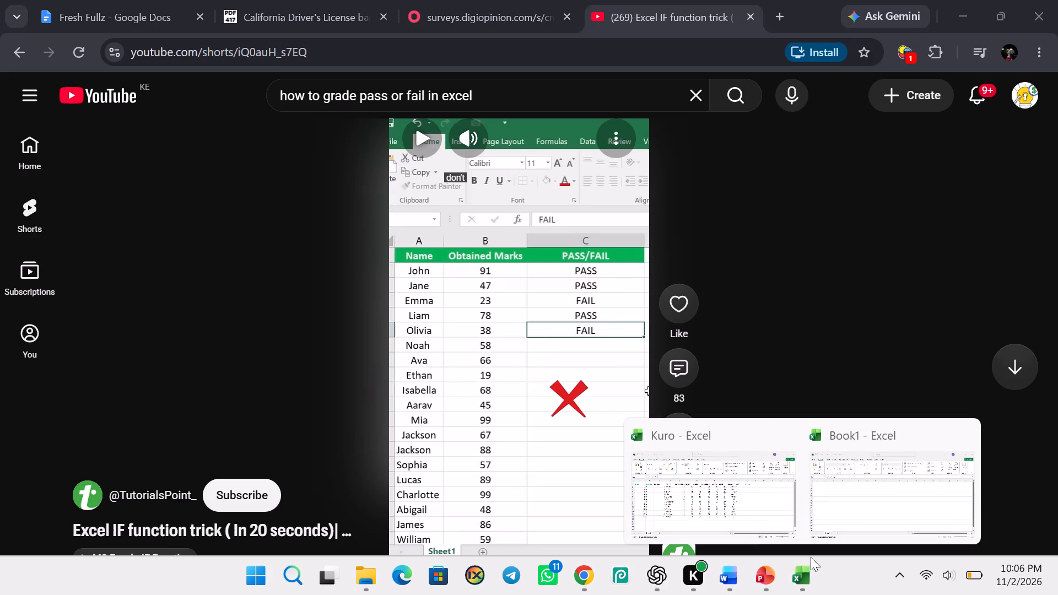
{"action": "left_click", "coordinate": [719, 495]}
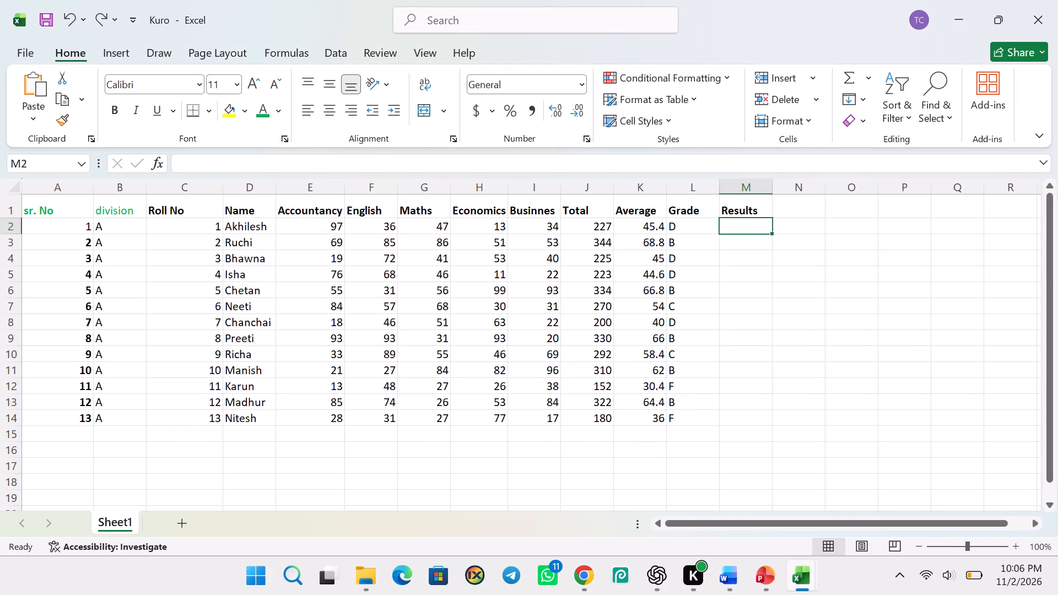
{"action": "key", "text": "i"}
{"action": "key", "text": "BackSpace"}
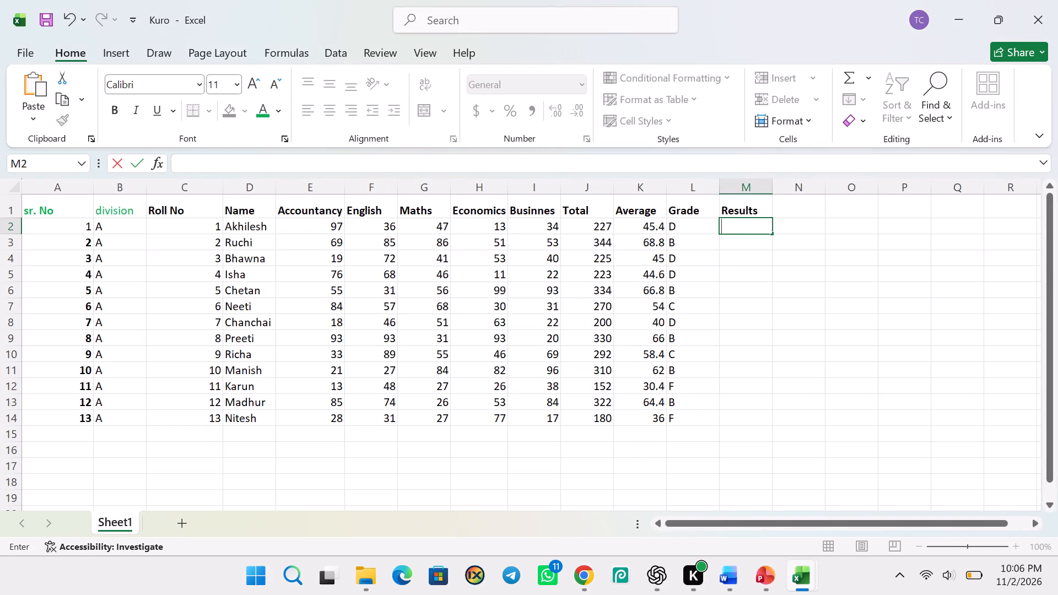
{"action": "type", "text": "=I"}
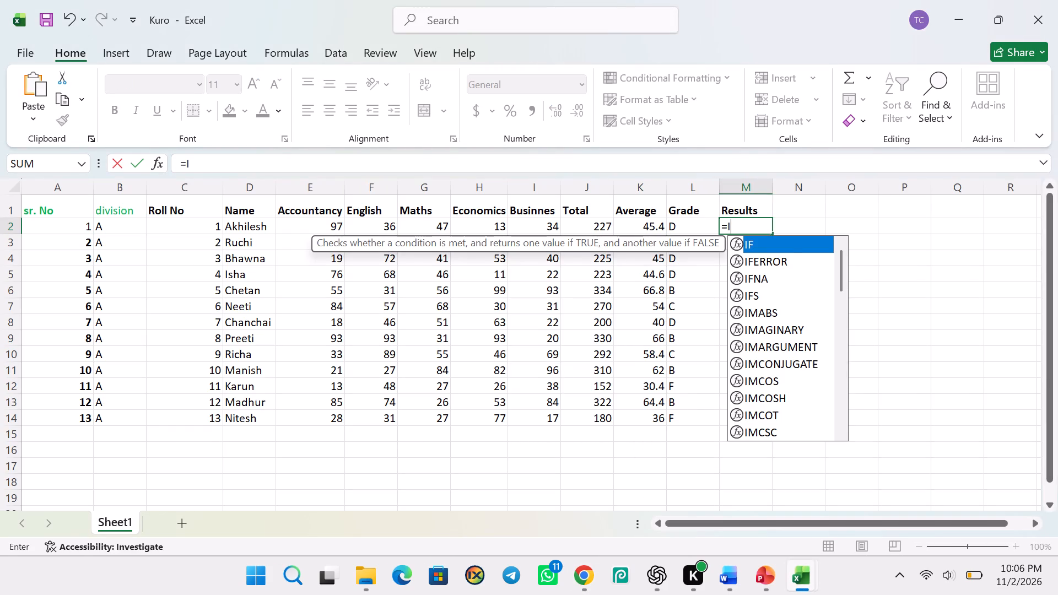
{"action": "left_click", "coordinate": [787, 248]}
{"action": "left_click", "coordinate": [787, 248]}
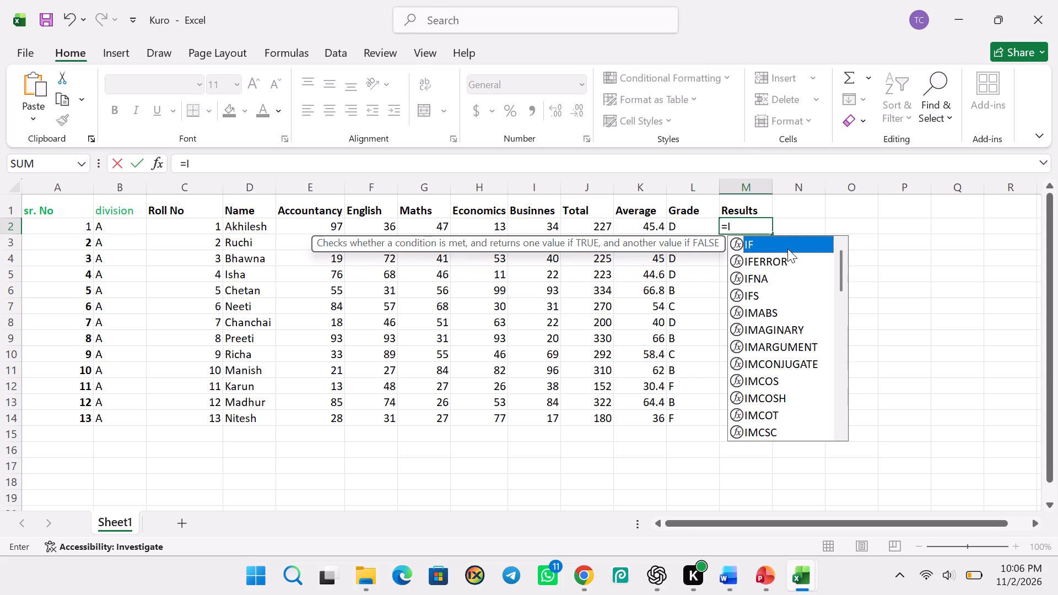
{"action": "double_click", "coordinate": [787, 248]}
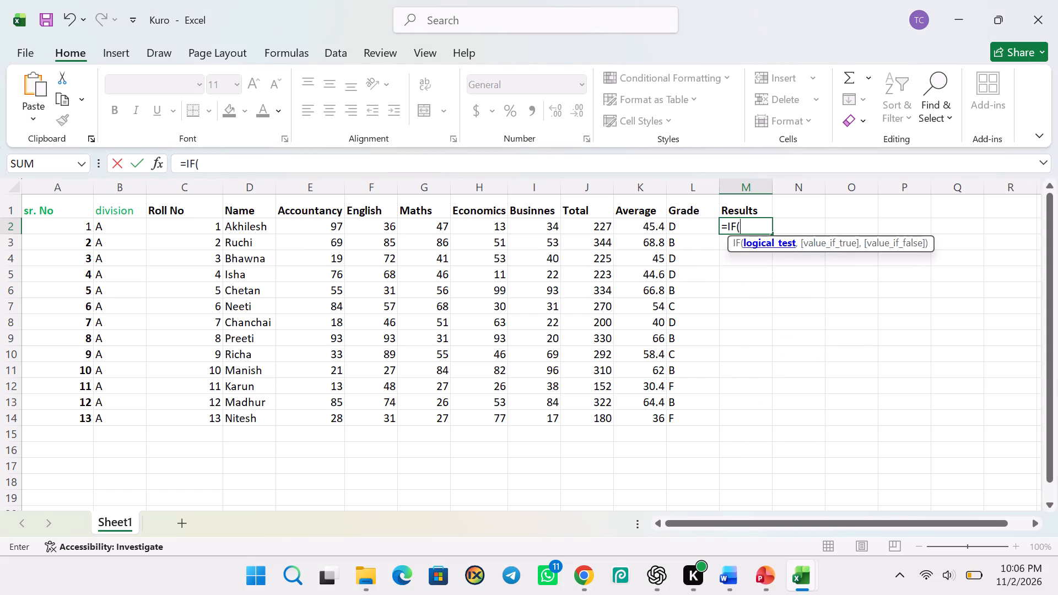
{"action": "type", "text": "K2"}
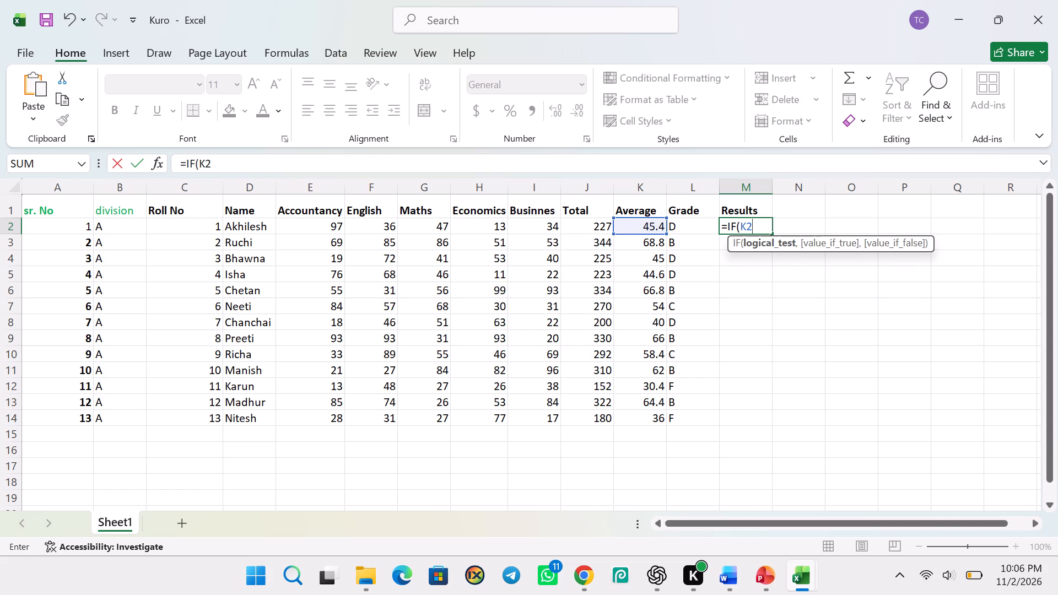
{"action": "key", "text": "shift+greater"}
{"action": "key", "text": "equal"}
{"action": "type", "text": "40"}
{"action": "key", "text": "comma"}
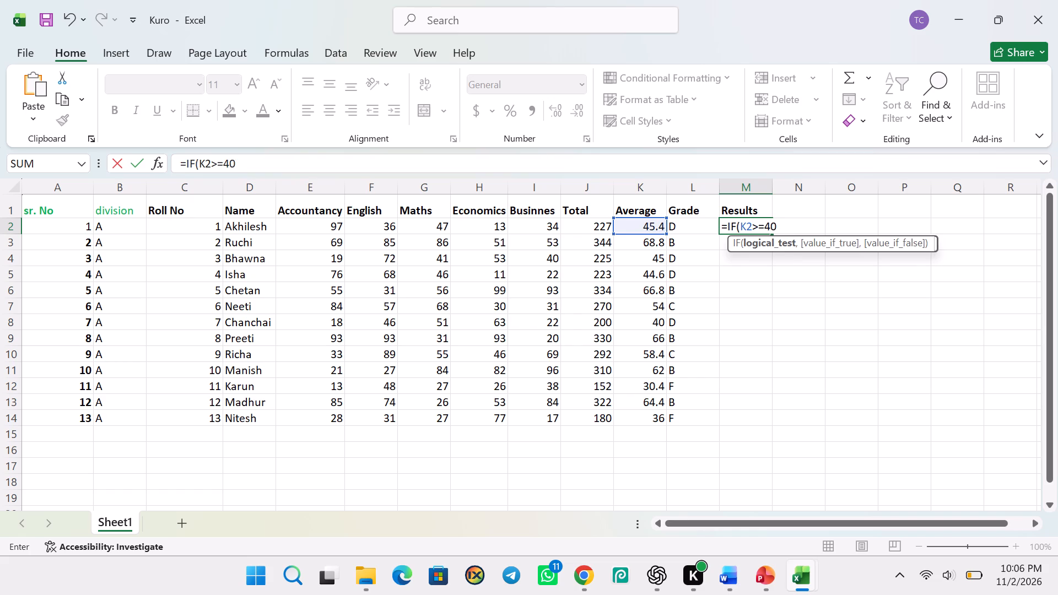
Complete the M2 formula with "PASS" as the true value and "FAIL" as the false value, and enter it.
{"action": "key", "text": "shift+quotedbl"}
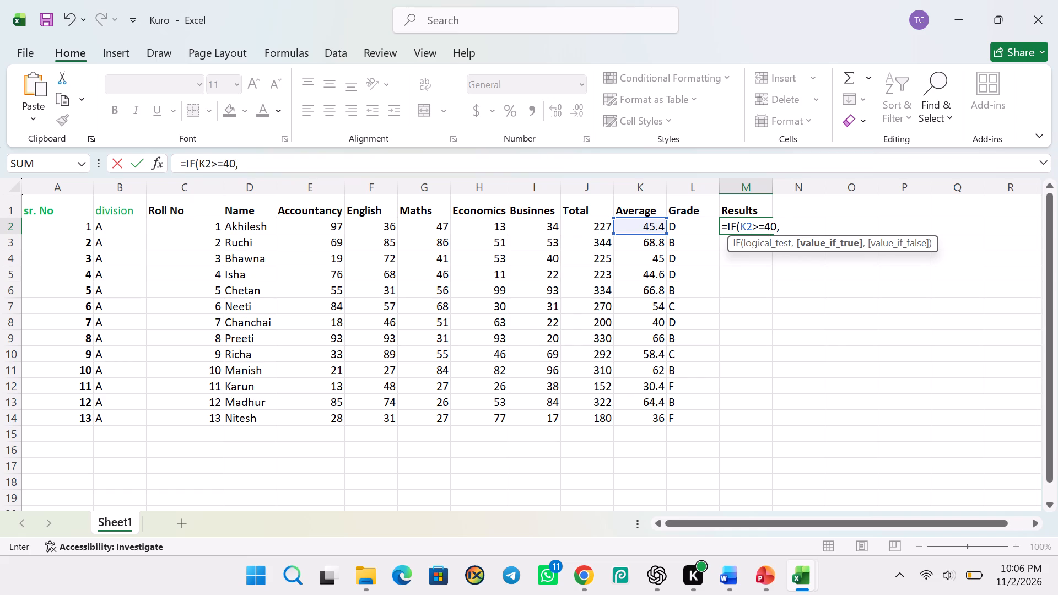
{"action": "type", "text": "PASS"}
{"action": "key", "text": "shift+quotedbl"}
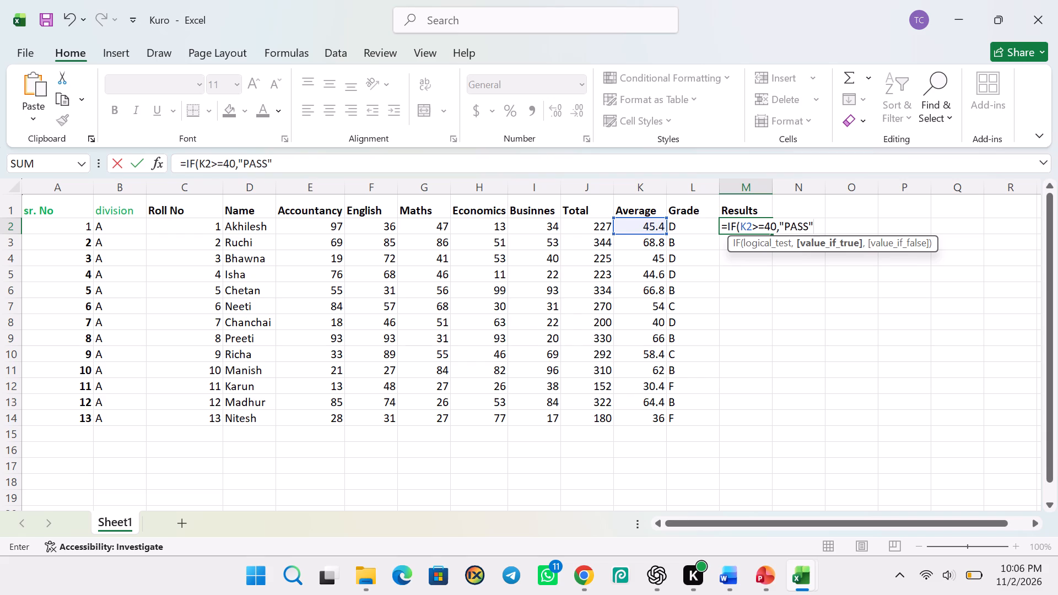
{"action": "key", "text": "comma"}
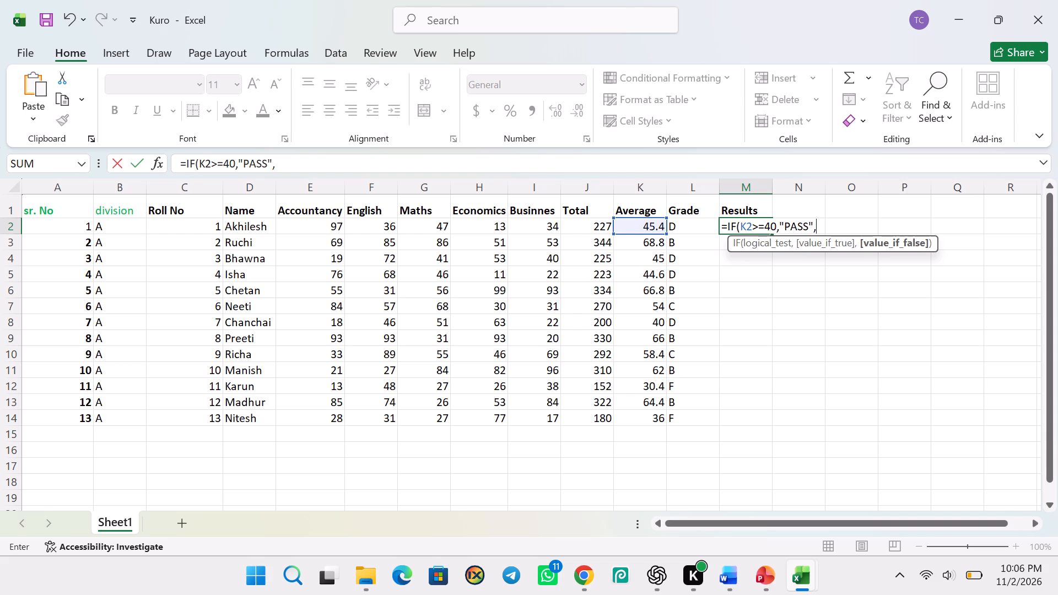
{"action": "key", "text": "shift+quotedbl"}
{"action": "type", "text": "FAIL"}
{"action": "key", "text": "shift+quotedbl"}
{"action": "key", "text": "shift+parenright"}
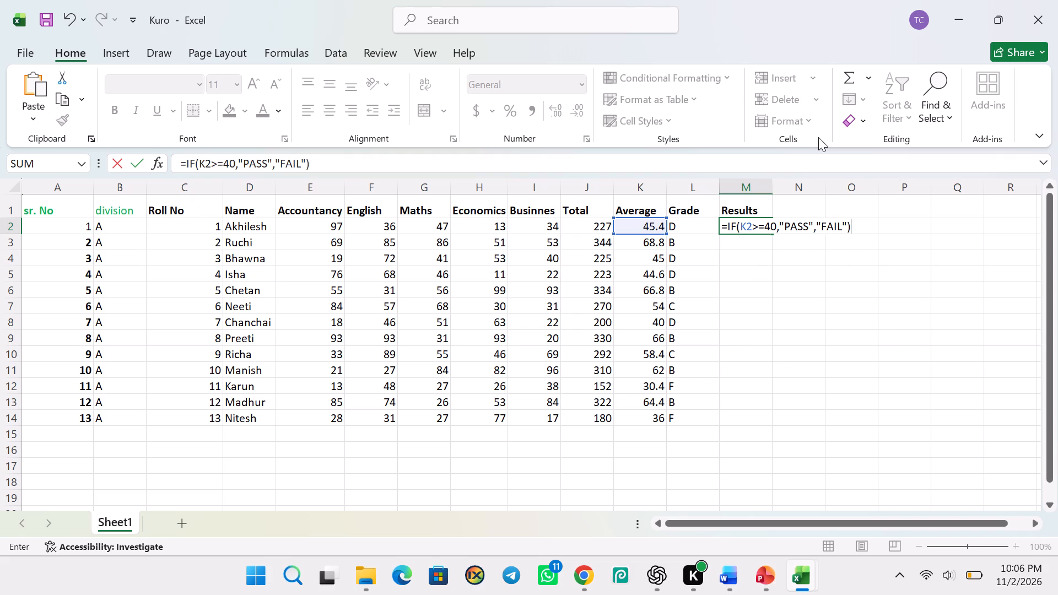
{"action": "key", "text": "Return"}
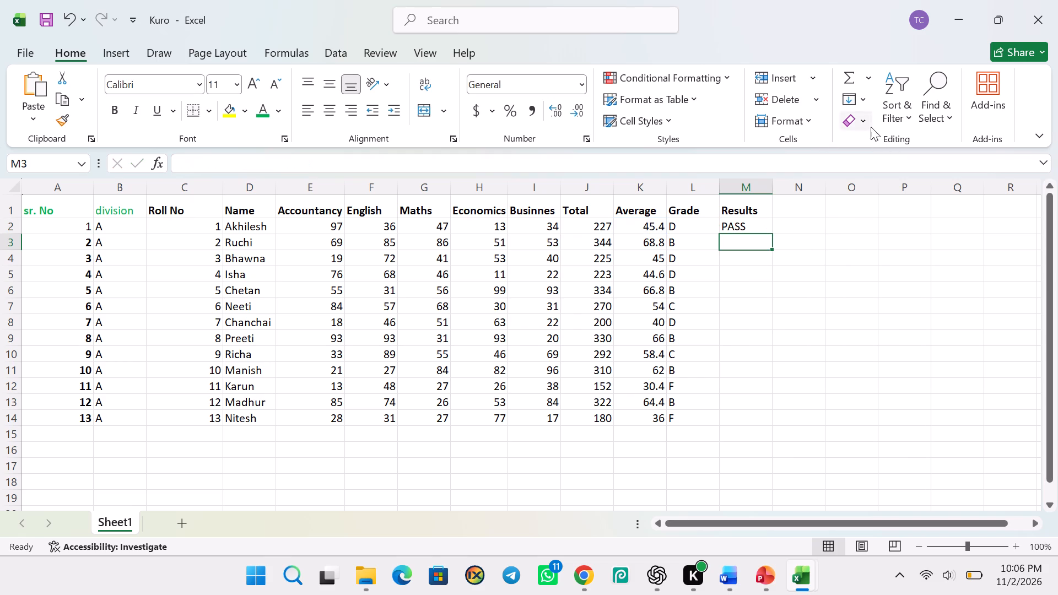
Fill the M2 PASS/FAIL formula down the Results column through M14.
{"action": "left_click", "coordinate": [749, 222]}
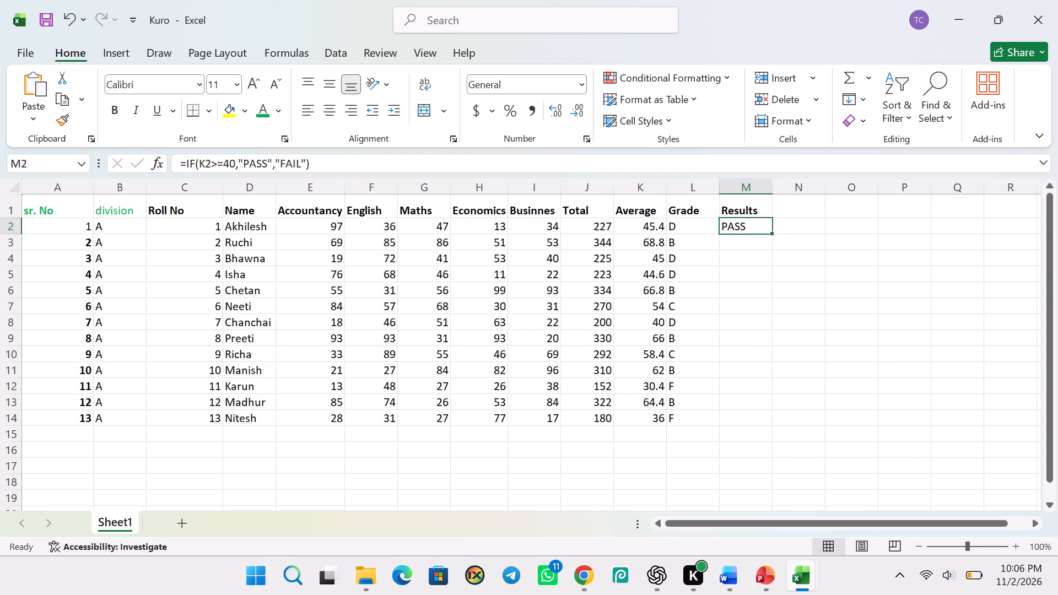
{"action": "left_click_drag", "start_coordinate": [772, 232], "coordinate": [785, 428]}
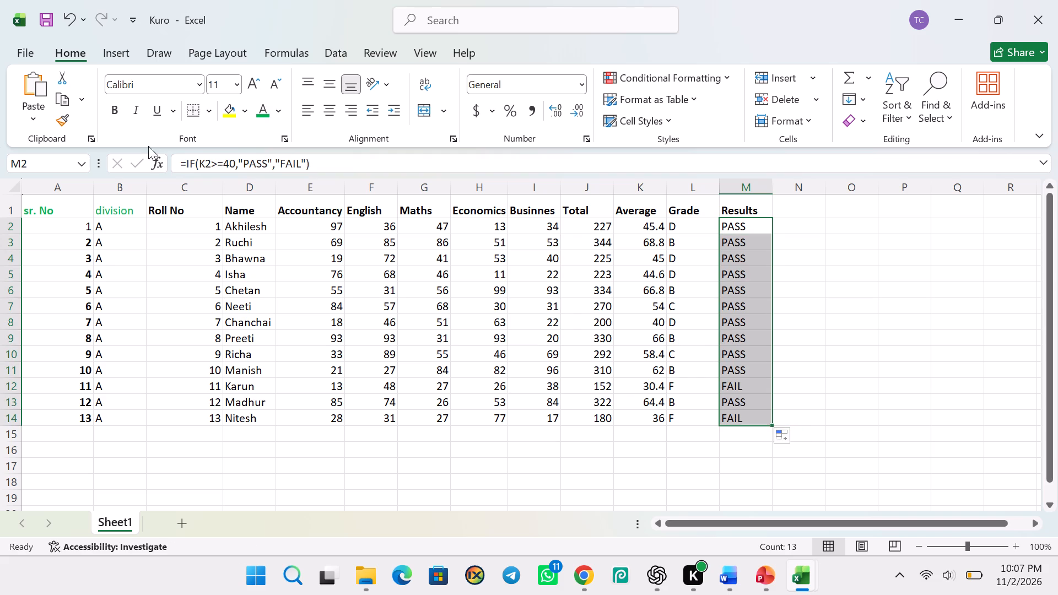
Save the Kuro workbook.
{"action": "left_click", "coordinate": [46, 23]}
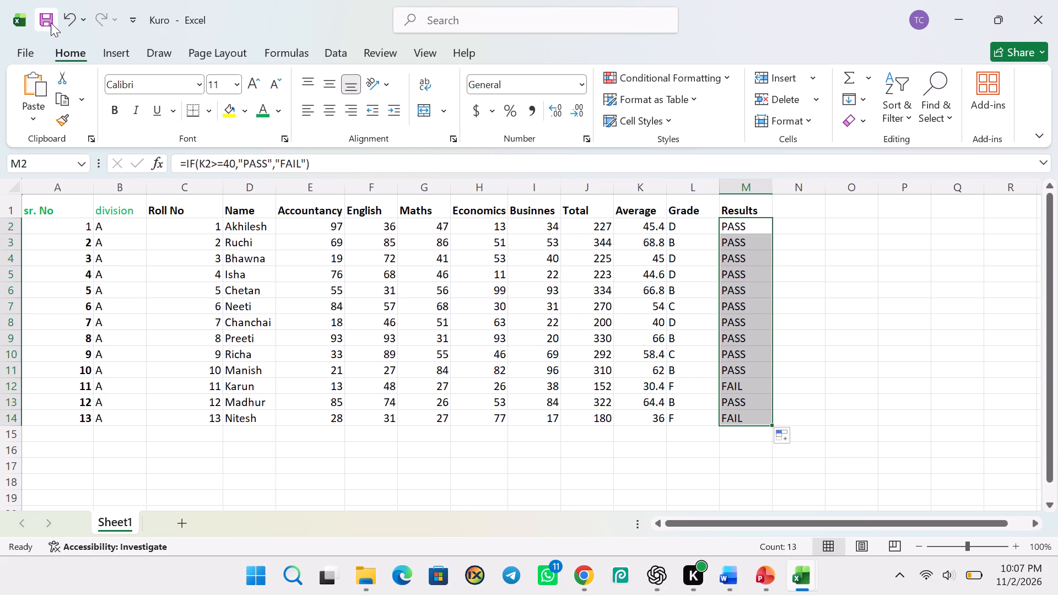
{"action": "left_click", "coordinate": [51, 23]}
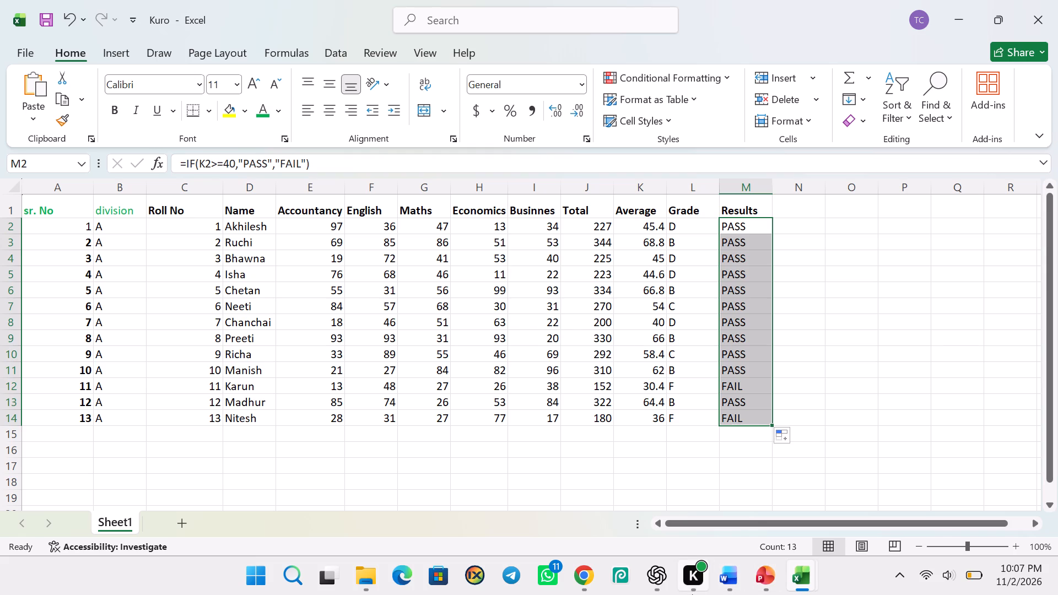